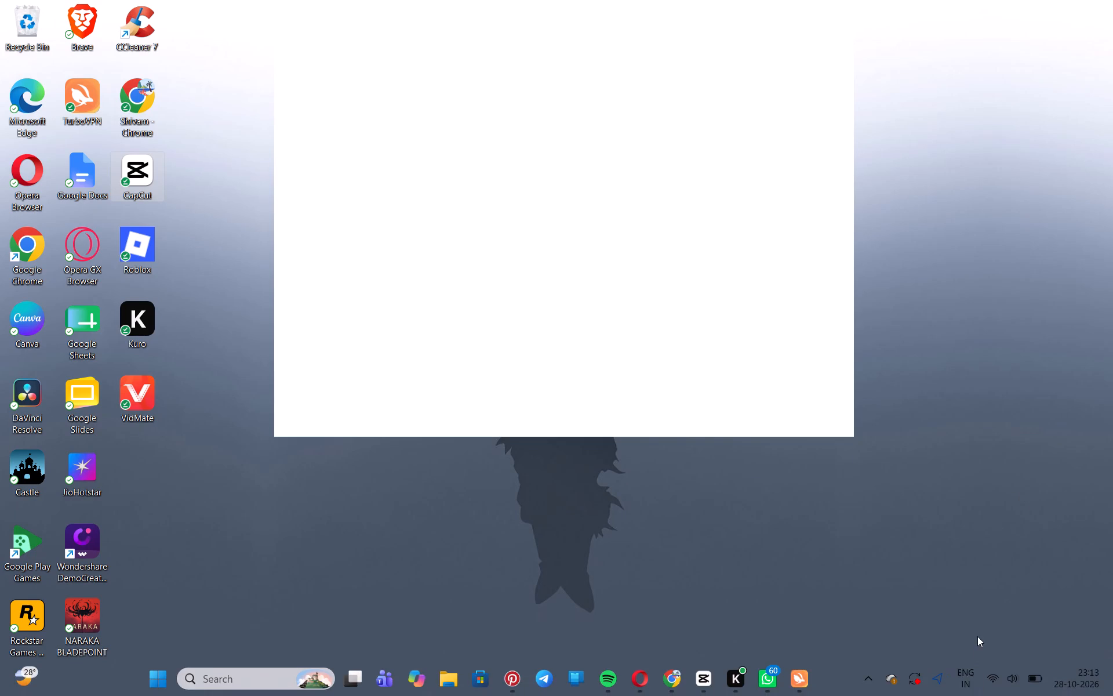
Launch CapCut and bring its editor window to the front.
click(134, 168)
double_click(134, 168)
click(704, 680)
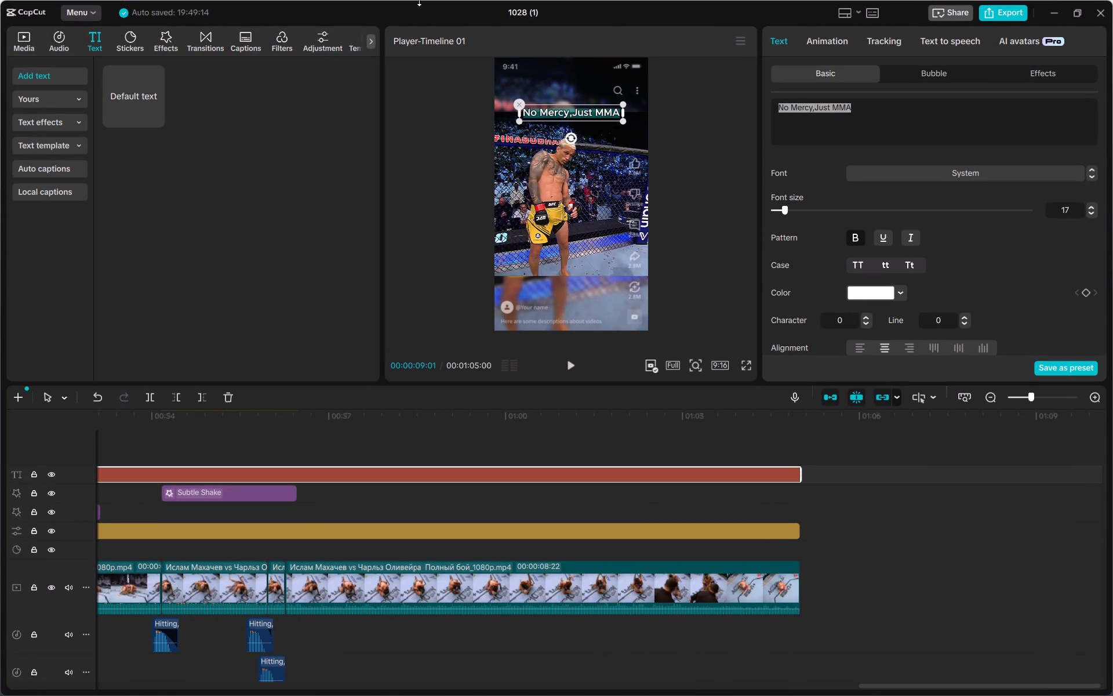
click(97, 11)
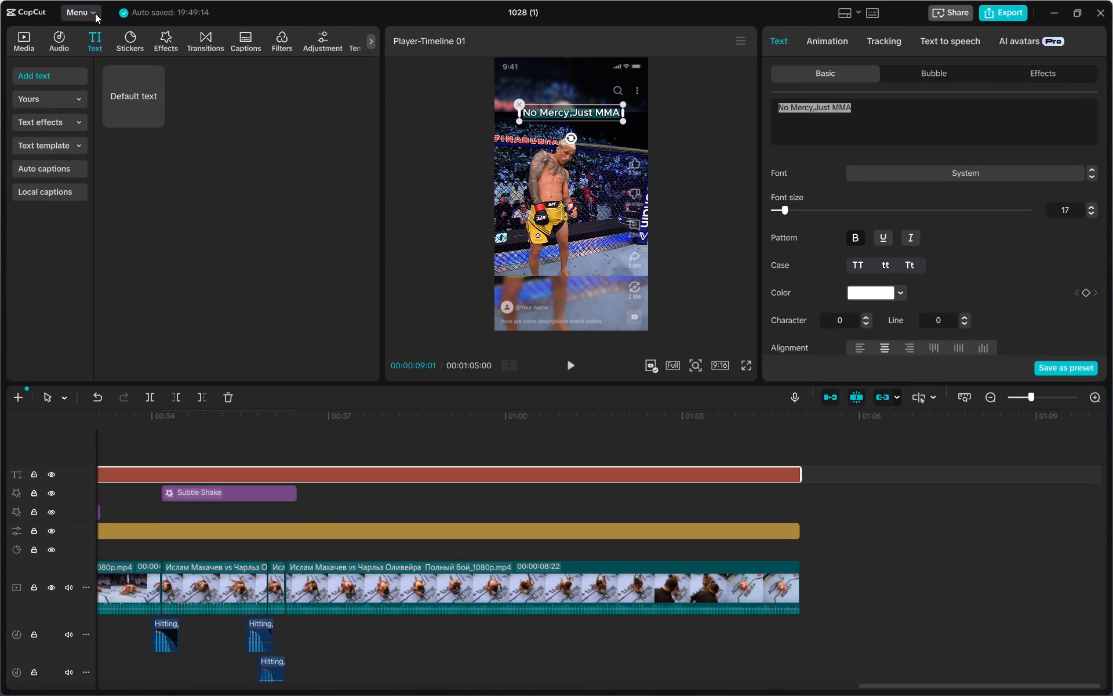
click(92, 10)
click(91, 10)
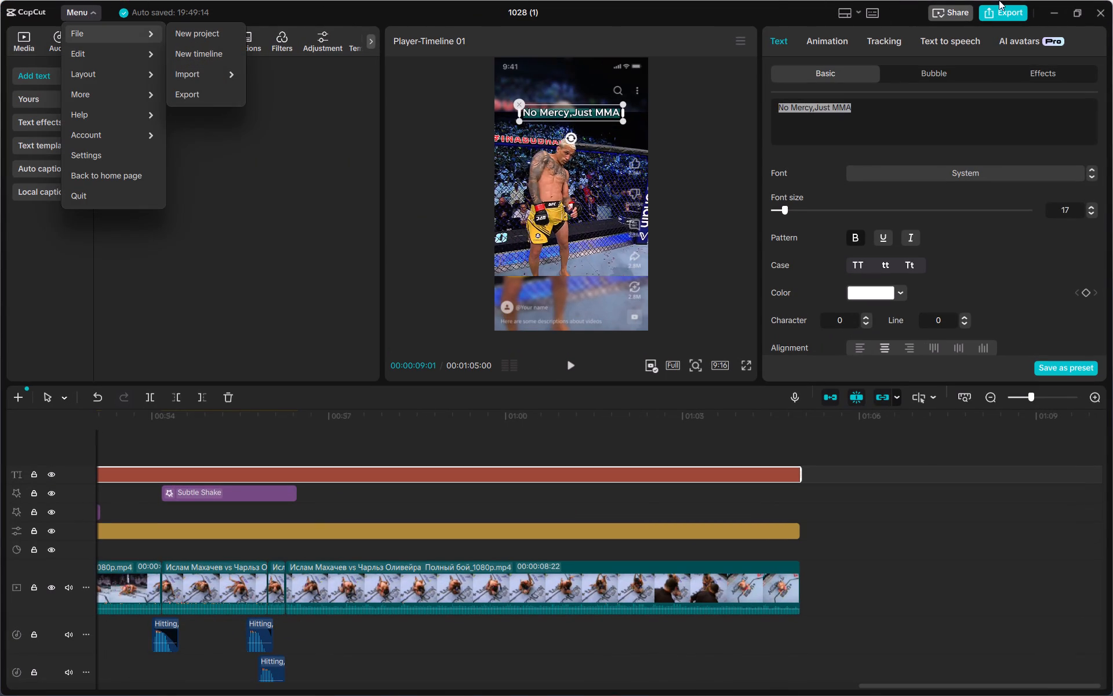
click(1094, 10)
Close the editor window of the 1028 (1) project.
click(1101, 13)
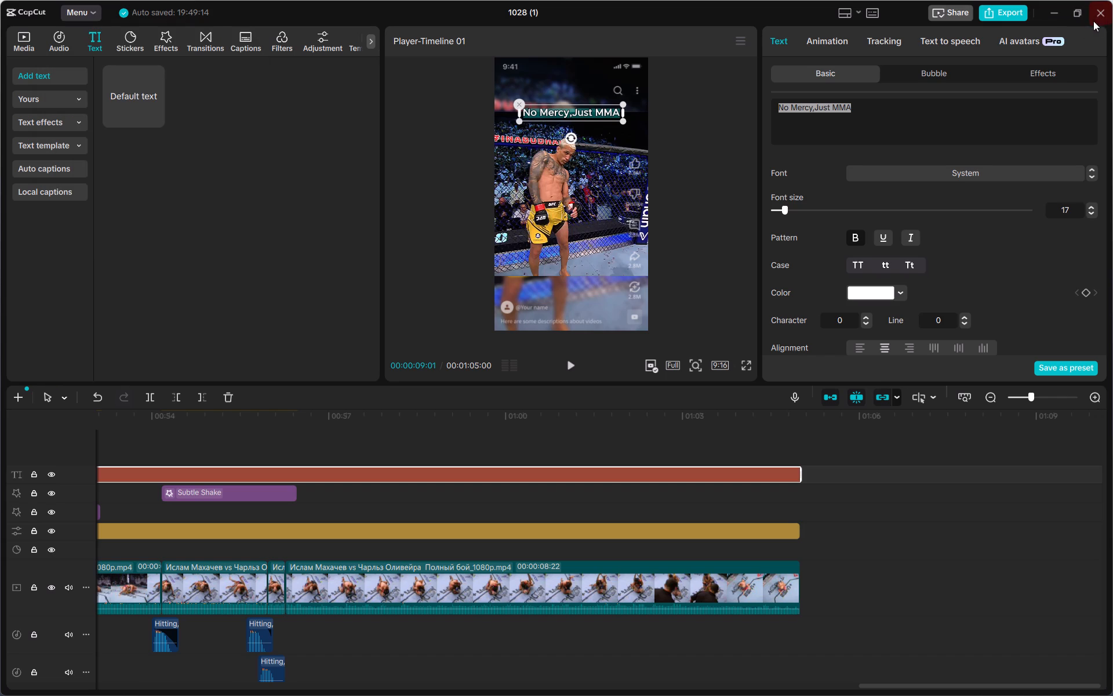
click(1097, 13)
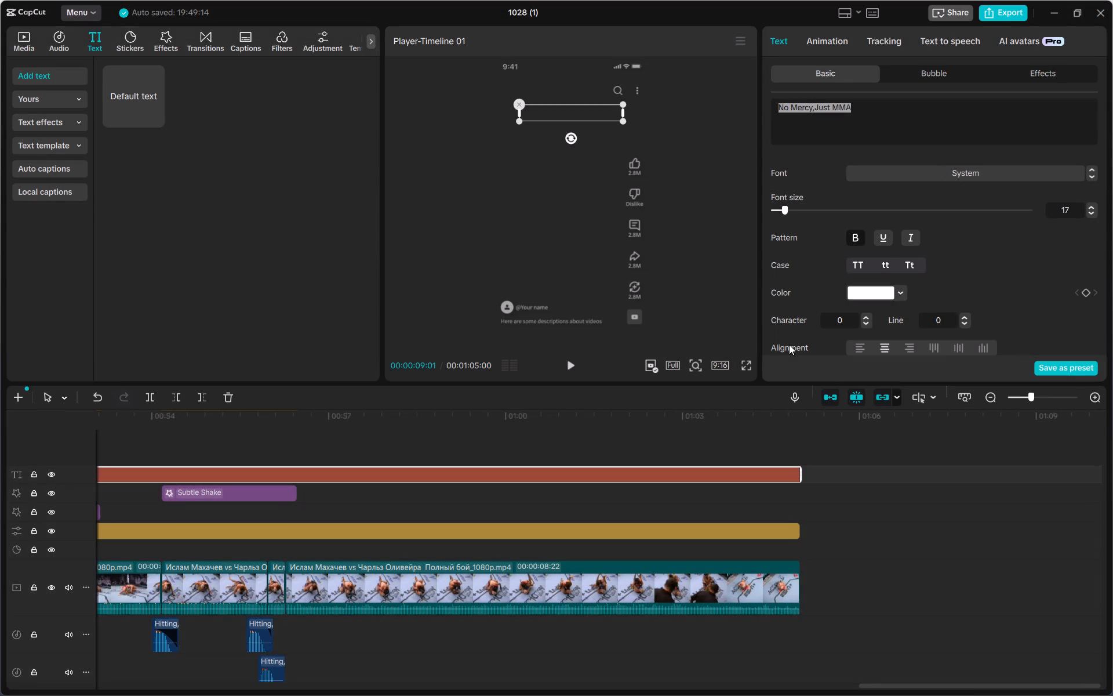
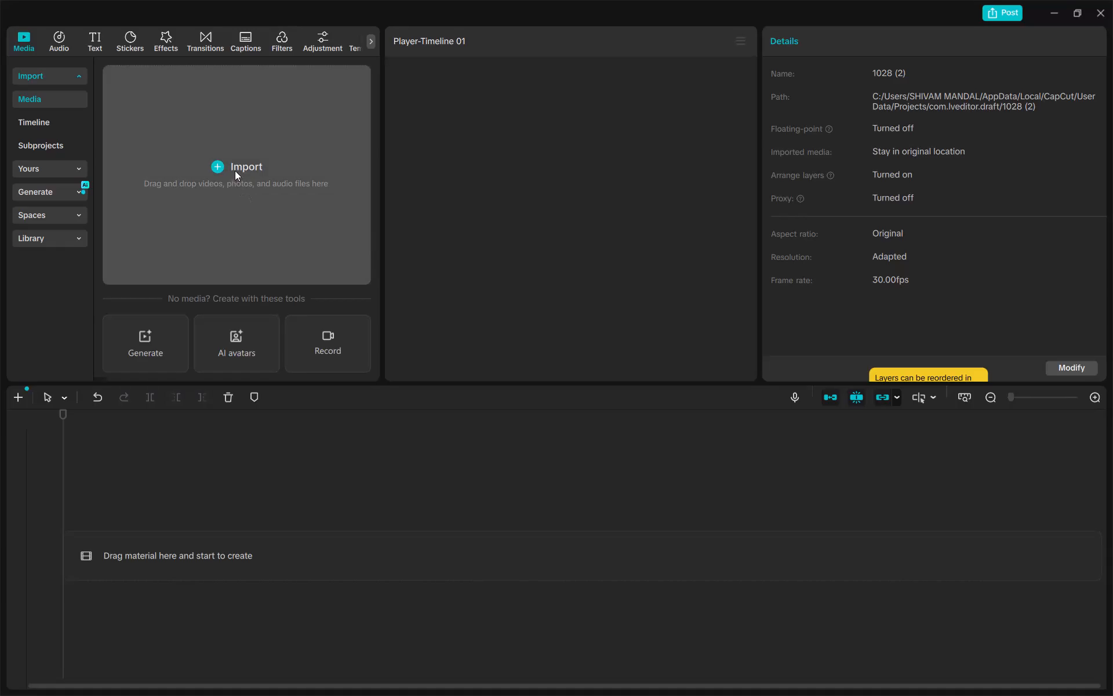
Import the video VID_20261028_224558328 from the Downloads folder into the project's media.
click(226, 164)
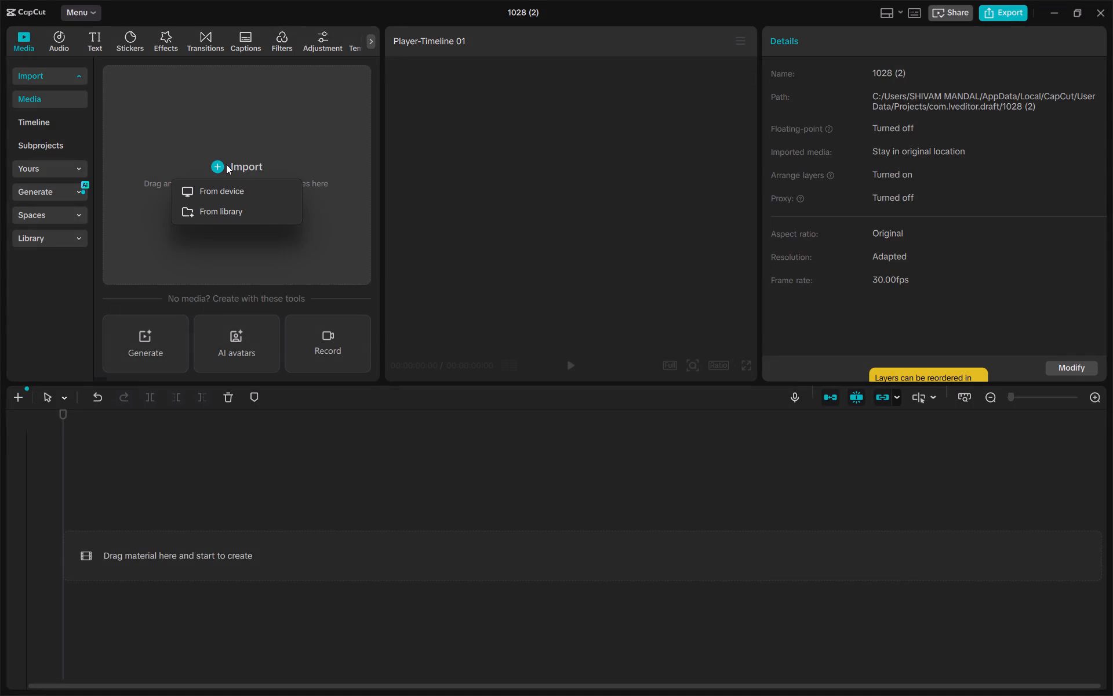
click(226, 192)
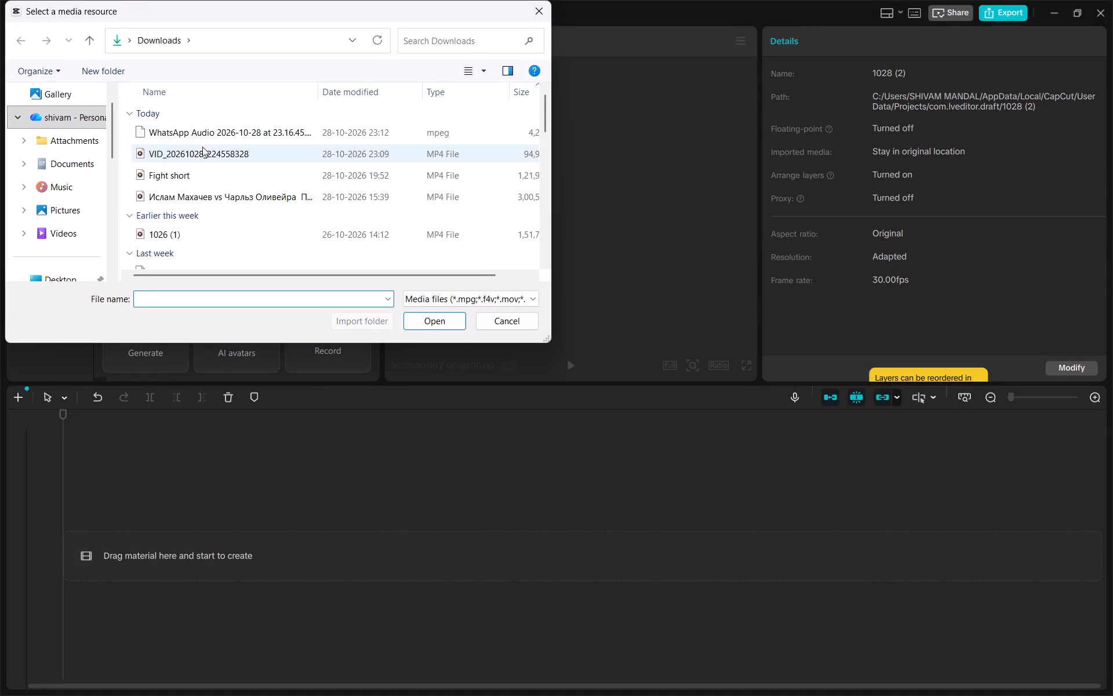
click(202, 148)
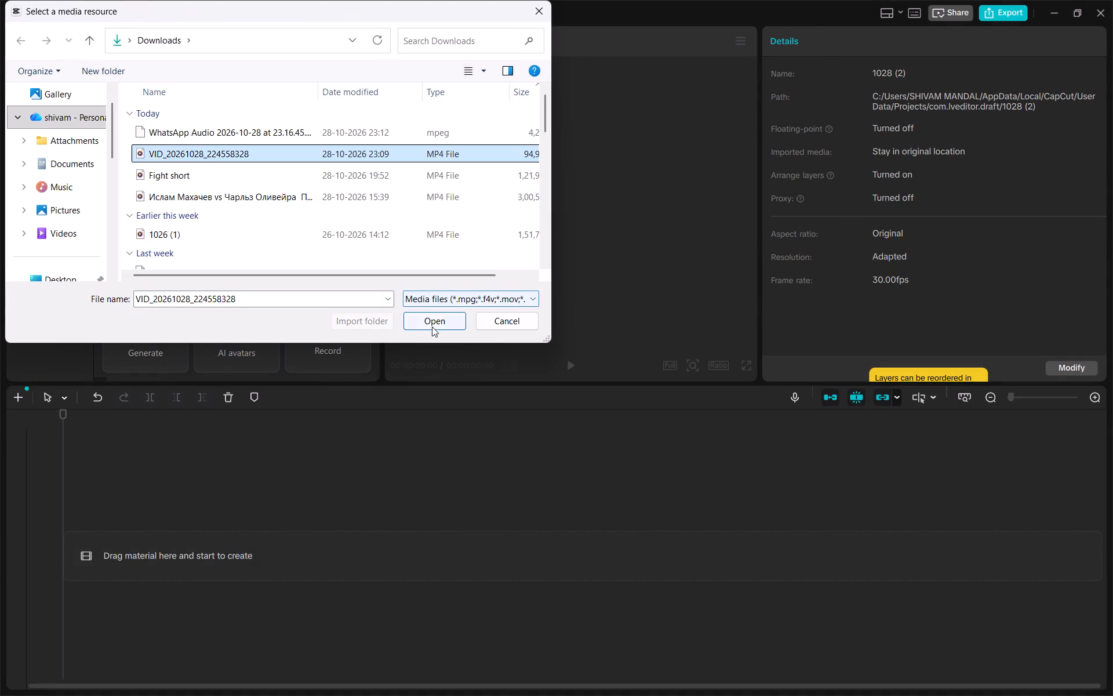
click(442, 321)
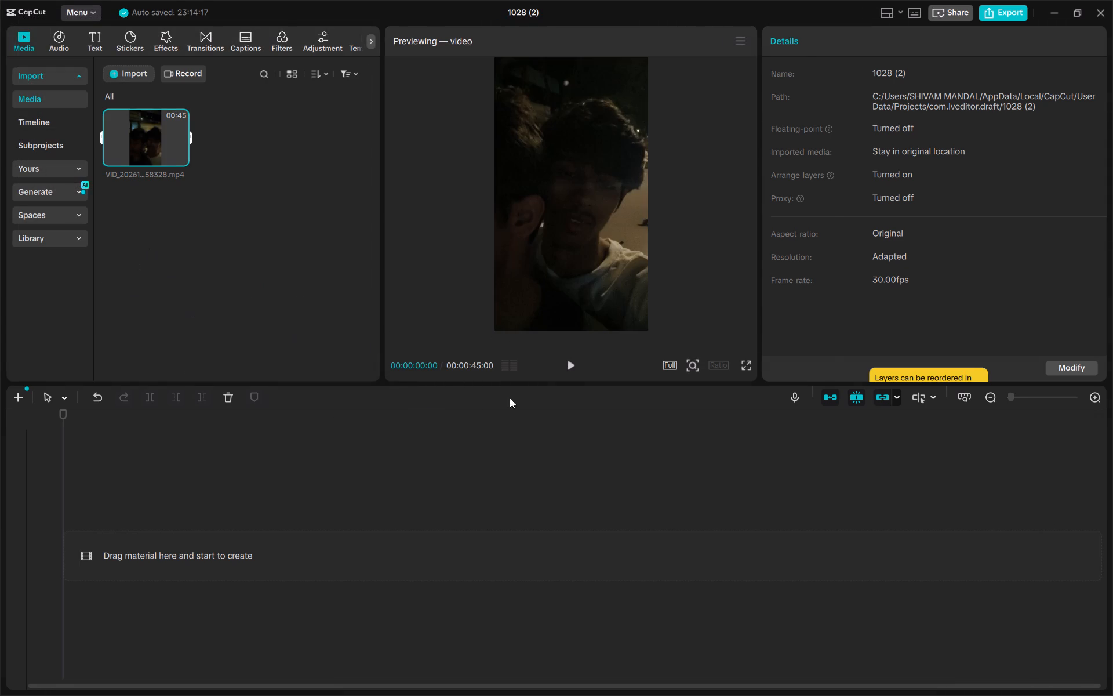
Play the imported clip in the preview to examine its footage.
click(572, 362)
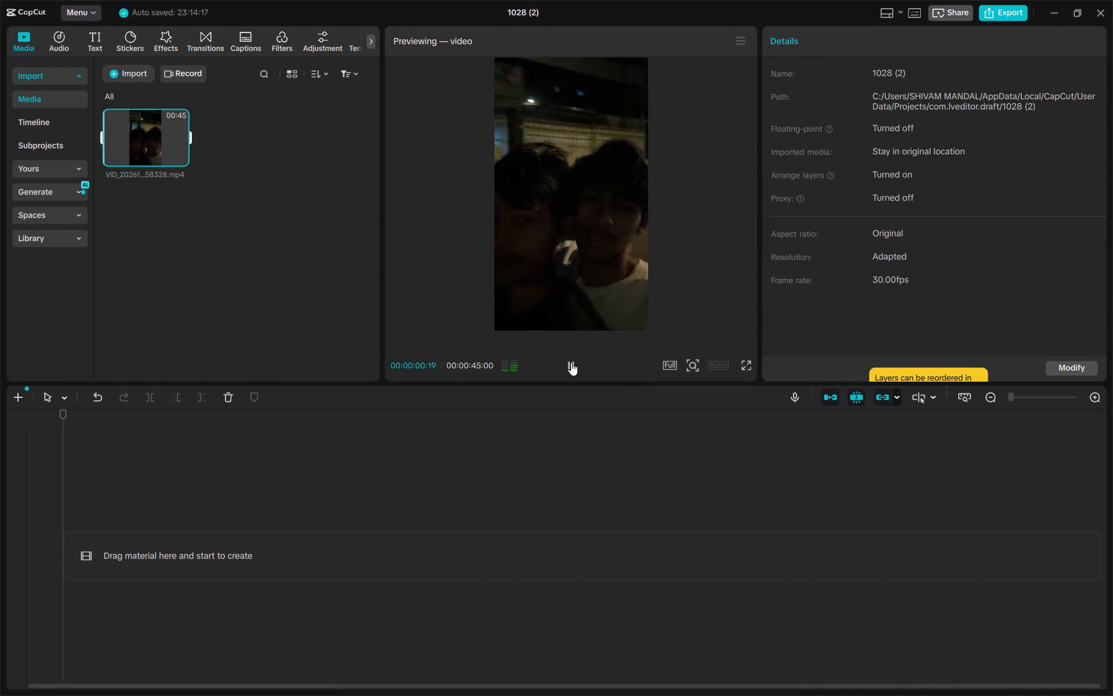
click(571, 362)
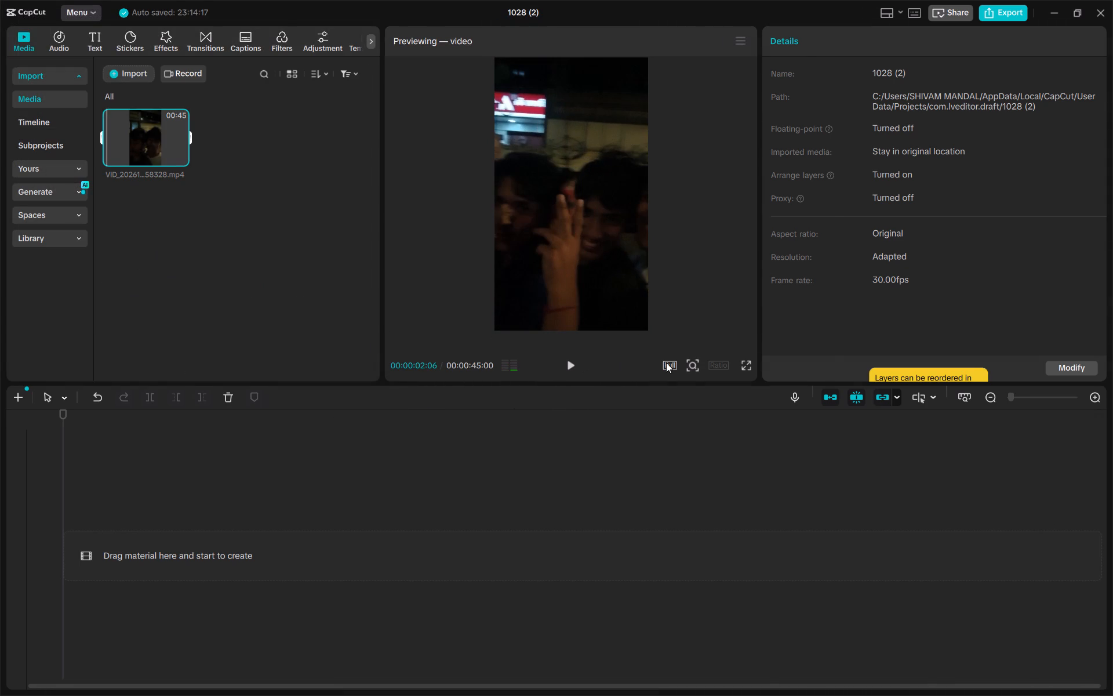
click(666, 362)
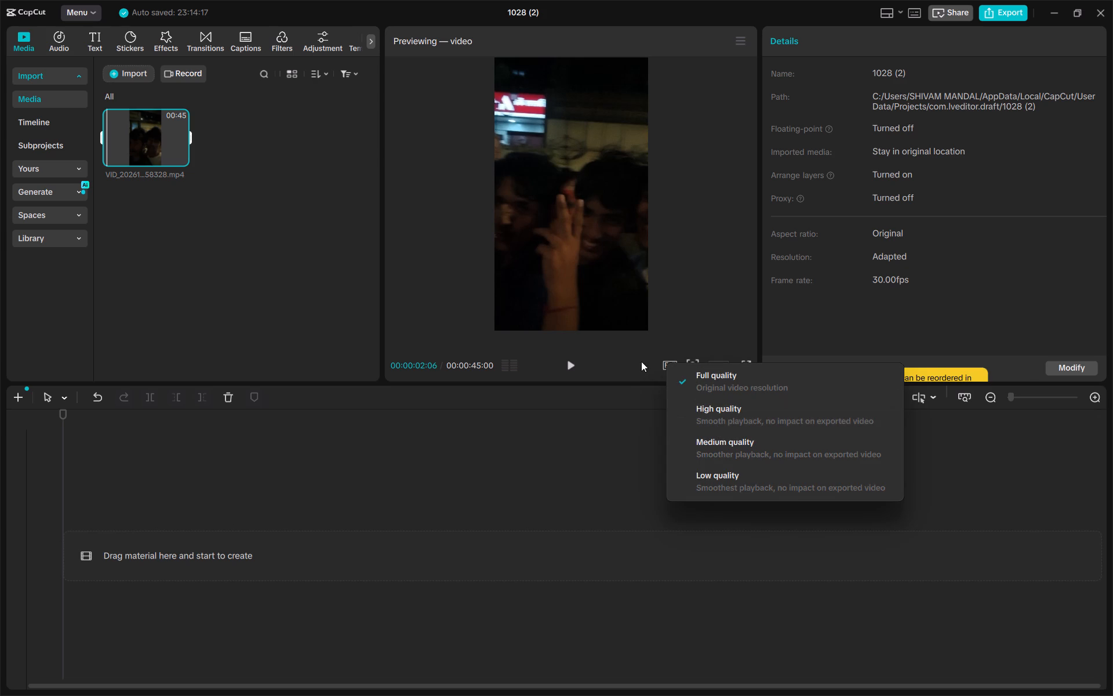
click(641, 361)
click(715, 364)
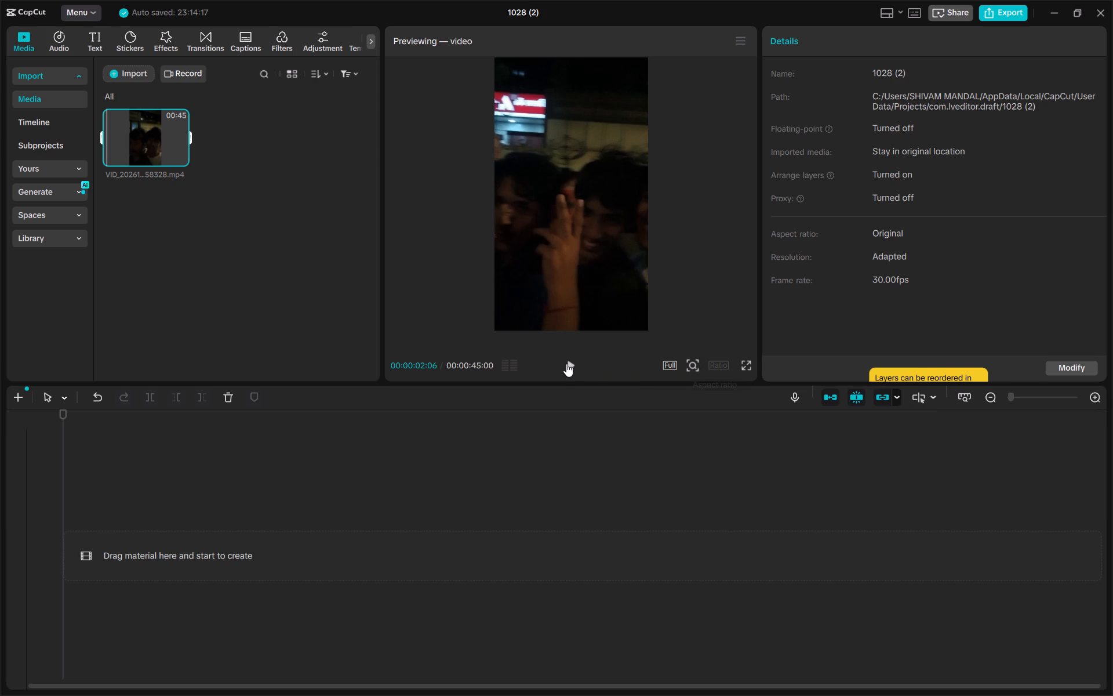
click(566, 362)
click(566, 362)
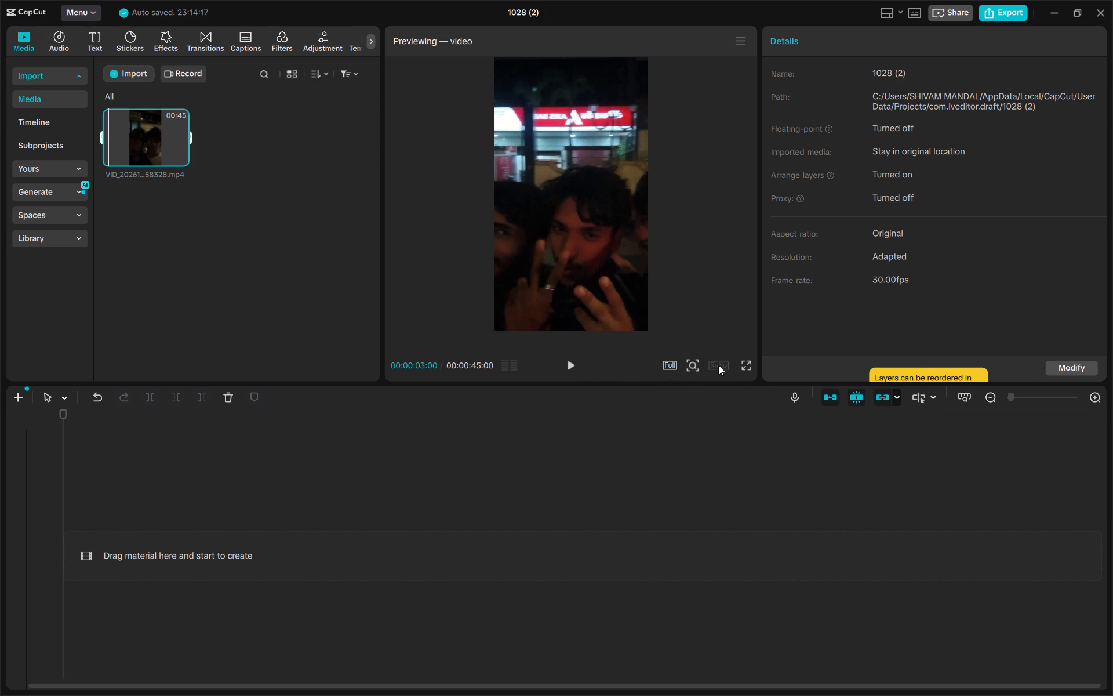
click(718, 365)
click(569, 362)
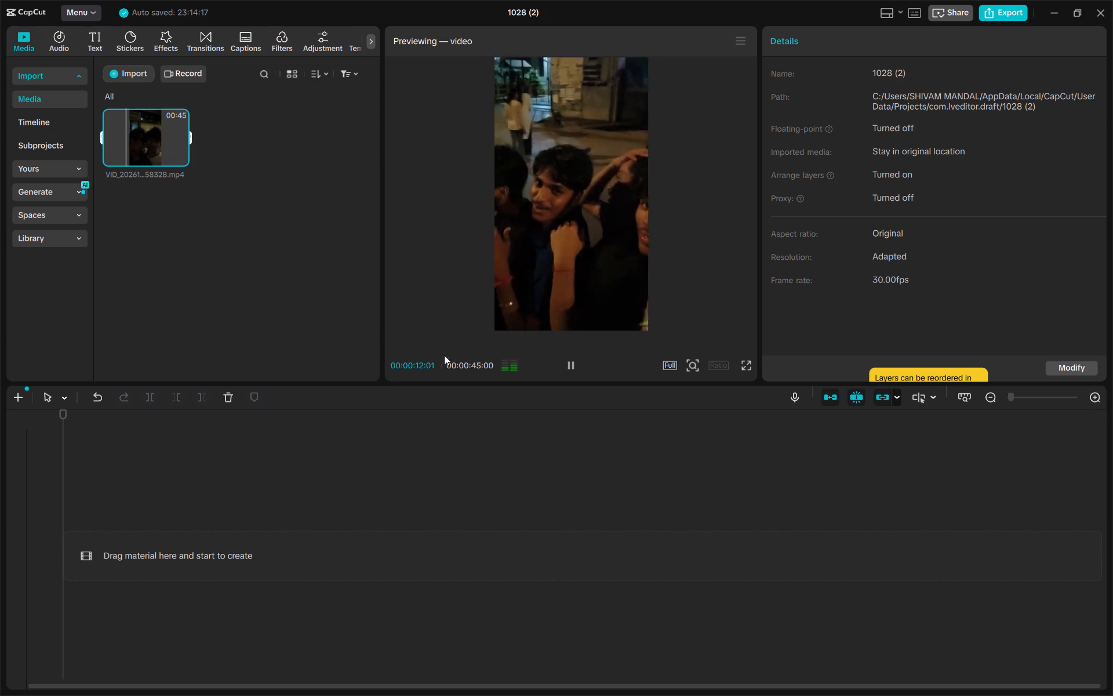
Place the imported video clip on the main track at the start of the timeline.
drag(142, 128, 158, 157)
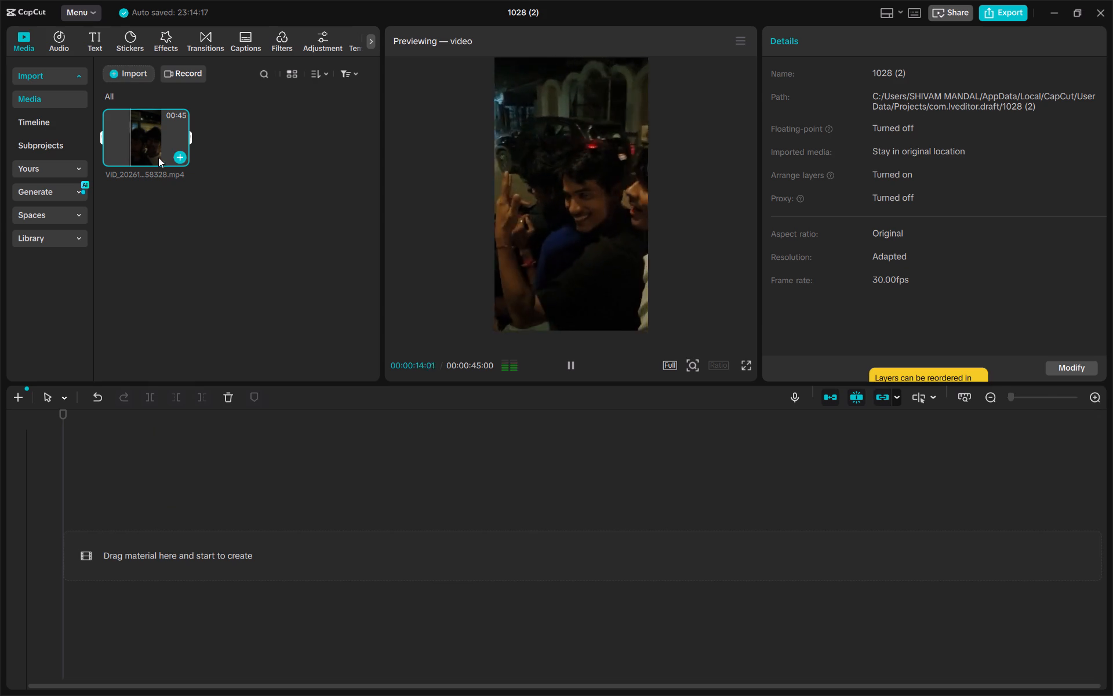
drag(158, 157, 181, 551)
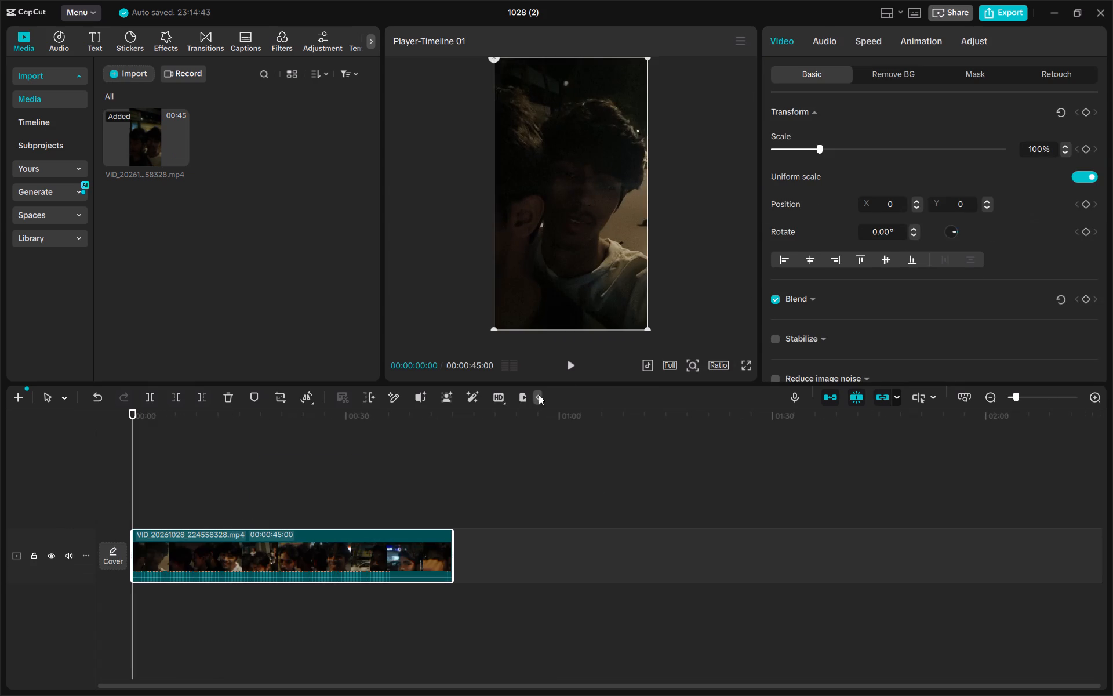
Set the project's aspect ratio to 9:16 and play back the timeline to check the framing.
click(720, 365)
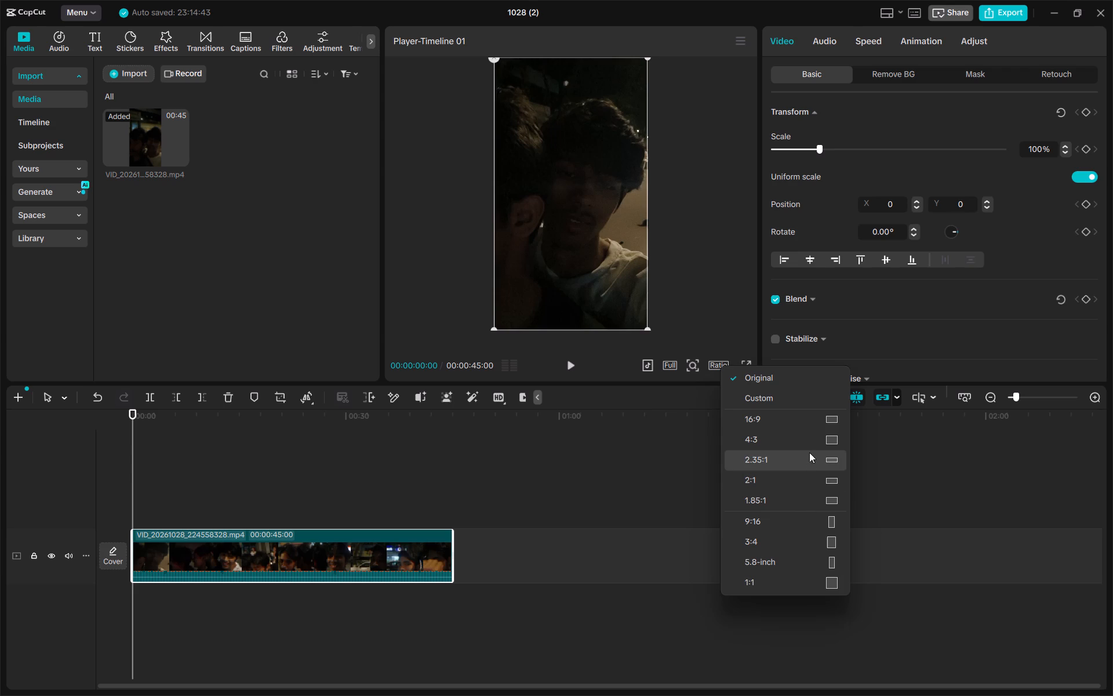
click(806, 523)
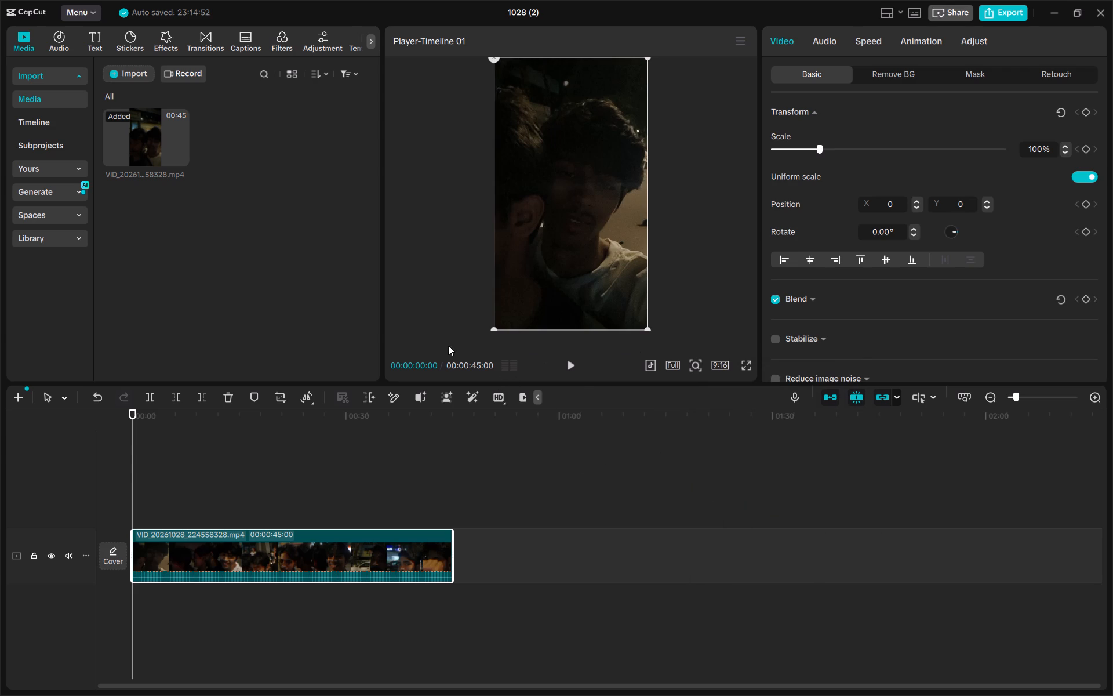
click(573, 370)
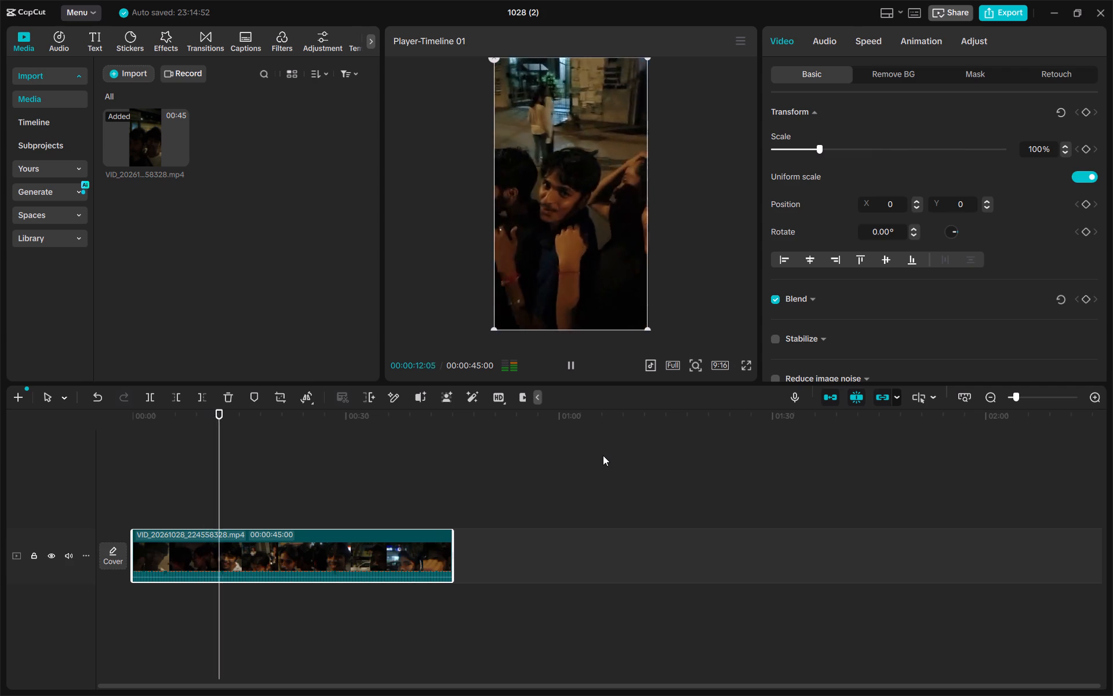
click(570, 363)
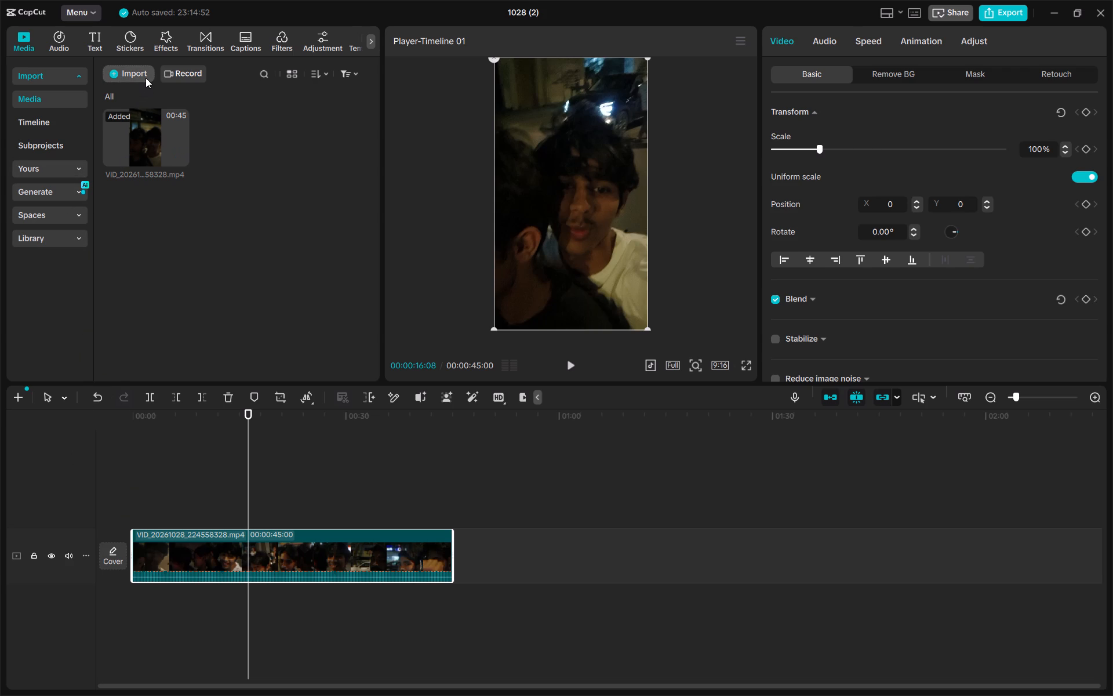
Extract the audio from the Downloads file WhatsApp Audio 2026-10-28 at 23.16.45.mpeg into the project's imported audio.
click(59, 48)
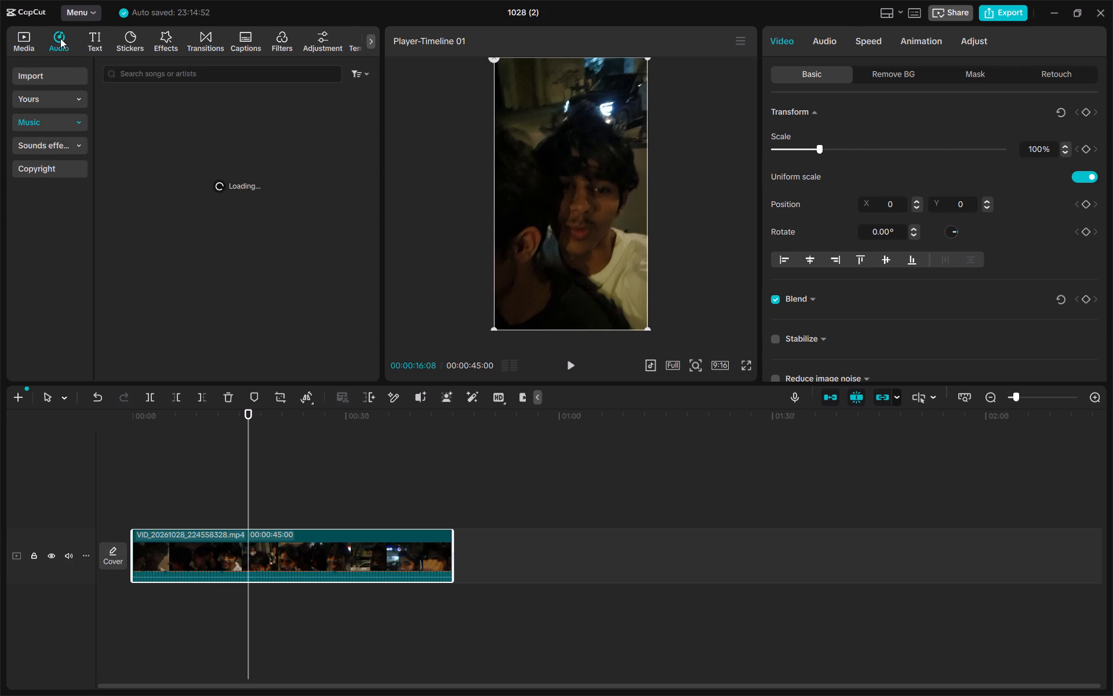
click(55, 94)
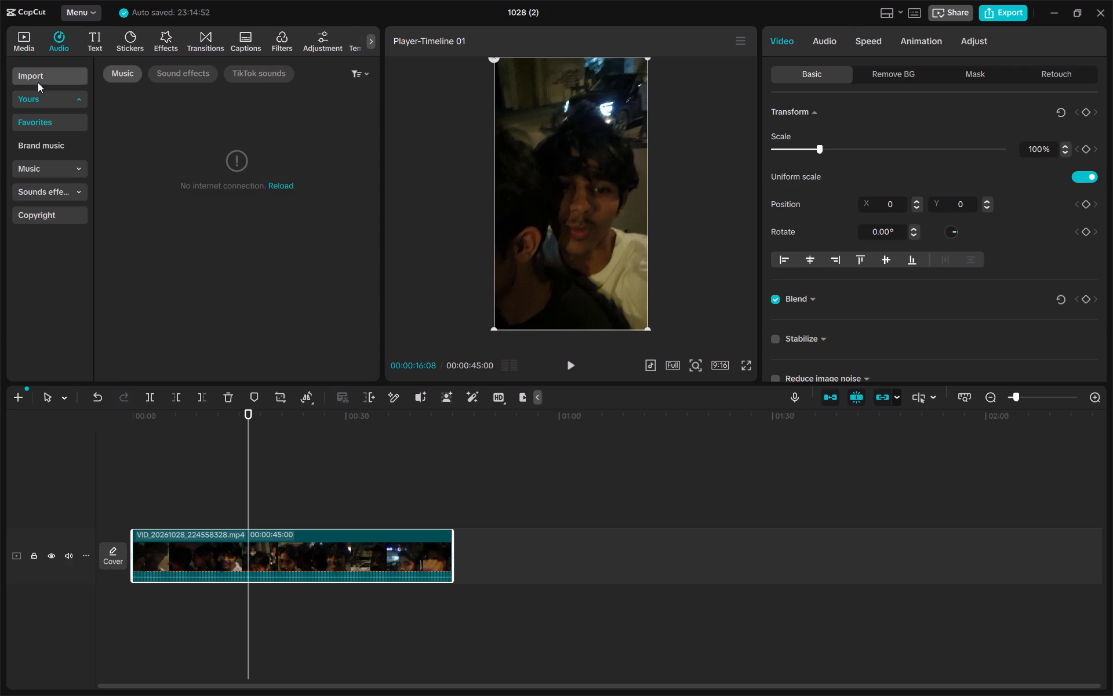
click(37, 78)
click(315, 104)
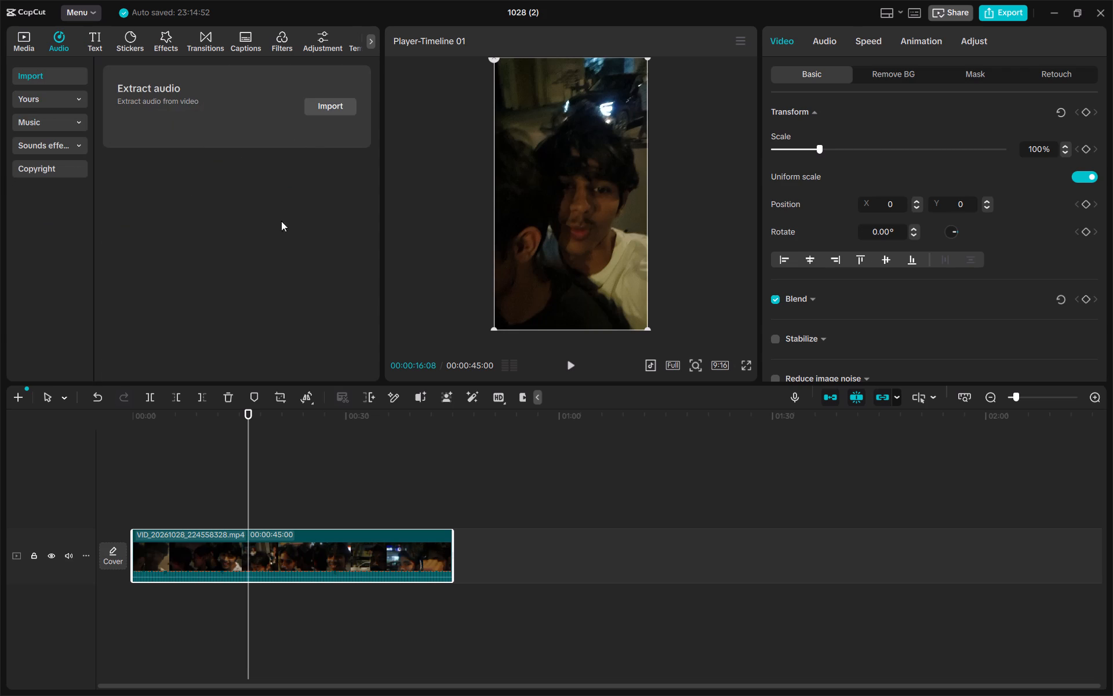
click(191, 133)
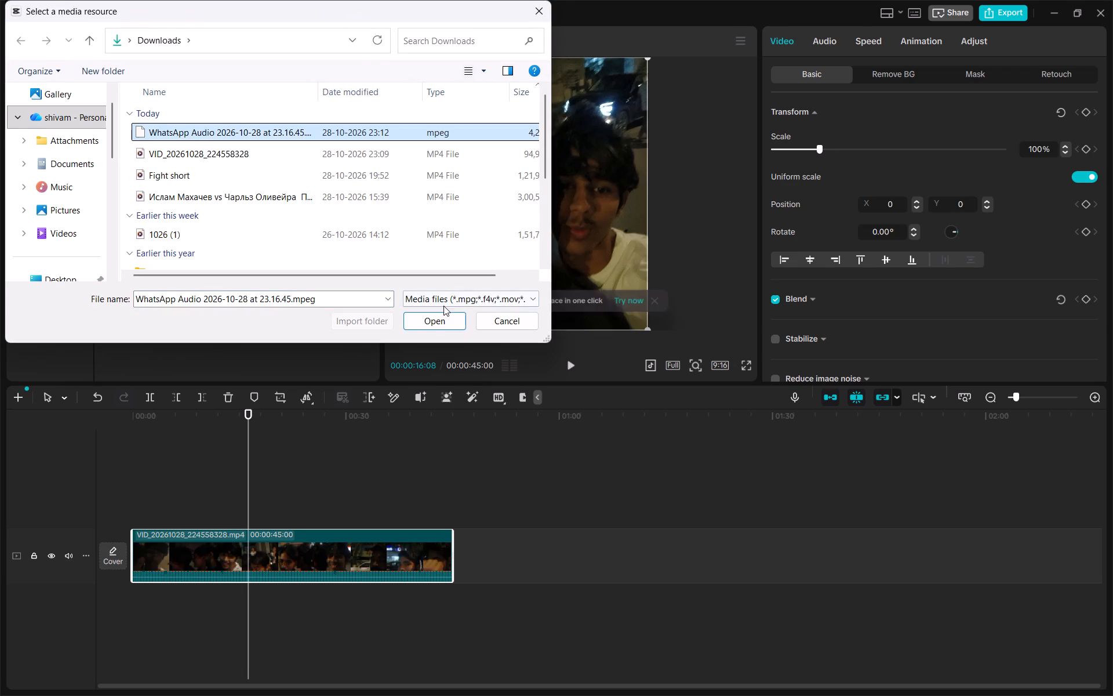
click(444, 320)
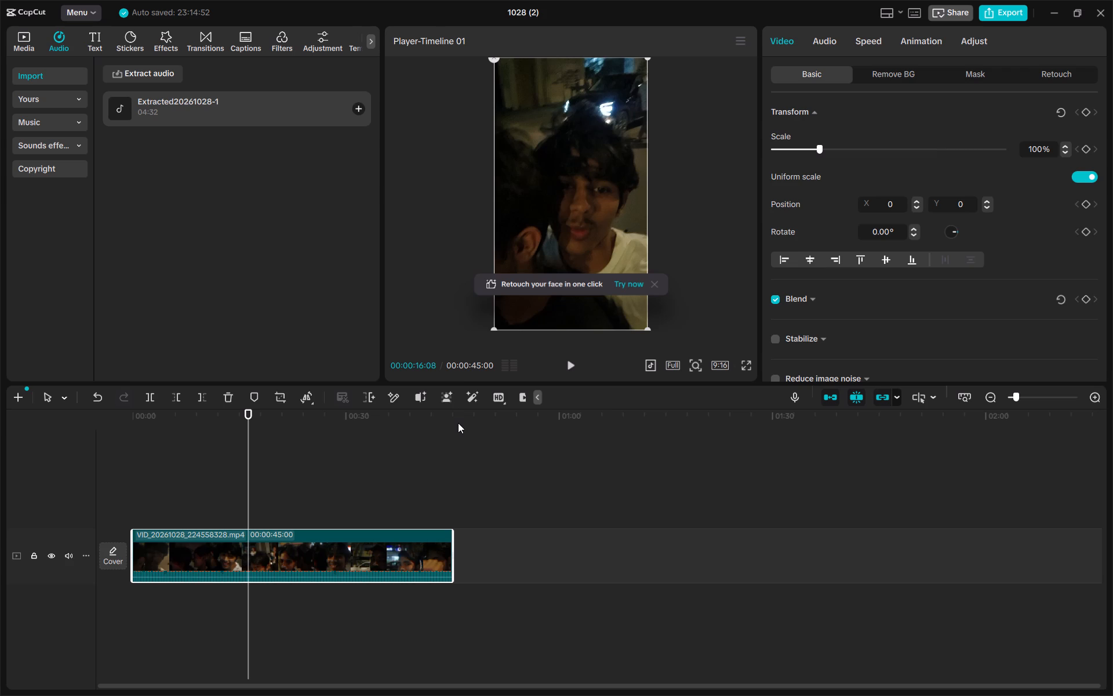
Place the extracted audio on its own track below the video, starting at the beginning of the timeline.
drag(187, 106, 229, 538)
scroll(195, 382, up, 1)
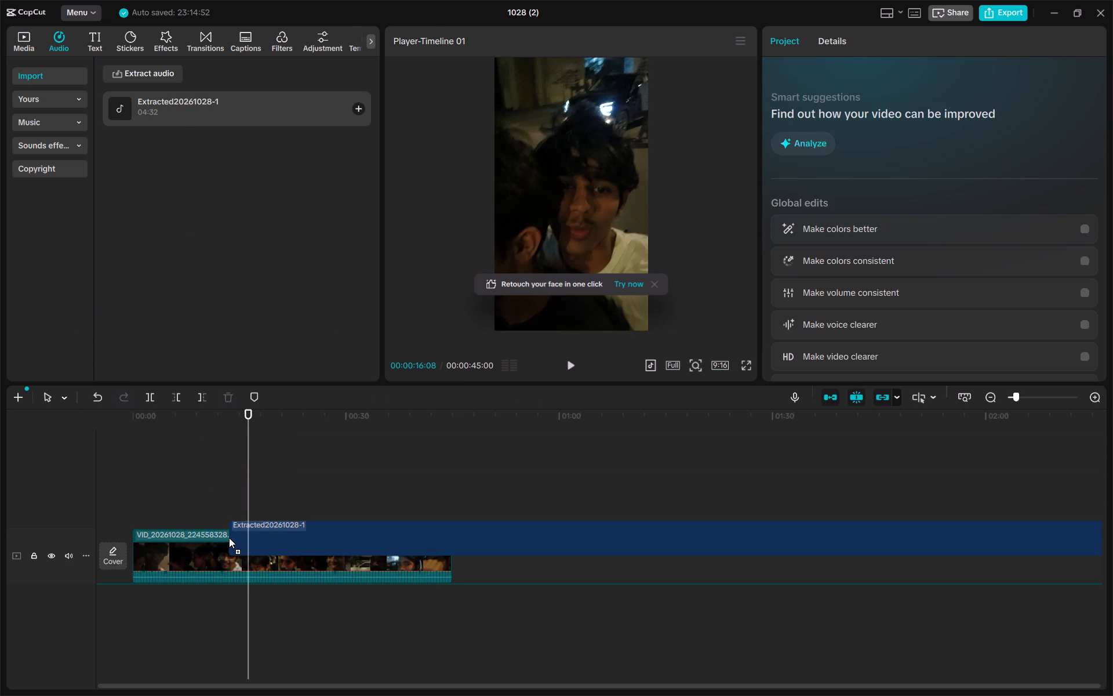
drag(229, 538, 130, 509)
Listen to the extracted audio at several points along the timeline to look for a suitable starting part of the music.
click(202, 460)
drag(201, 459, 117, 457)
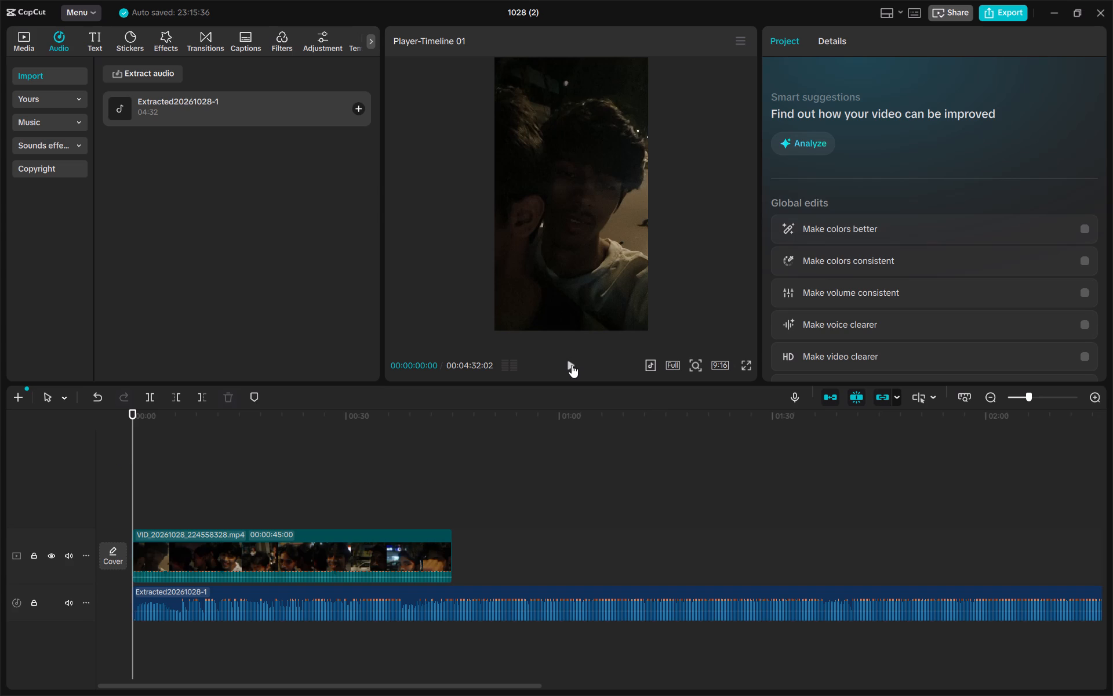
click(572, 365)
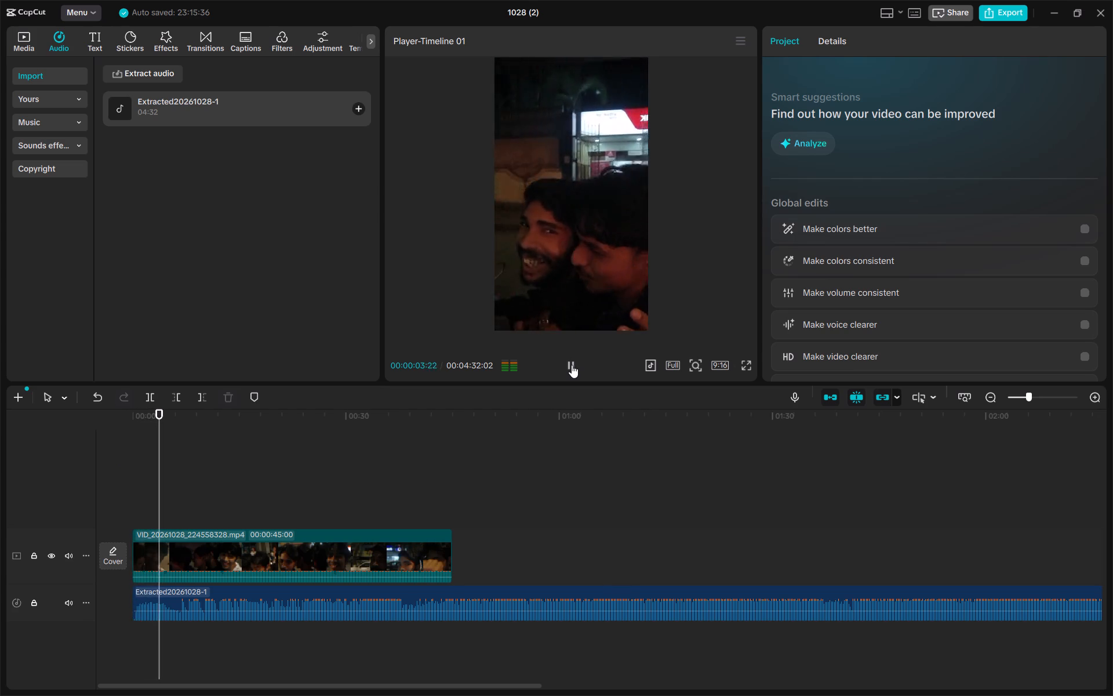
click(572, 364)
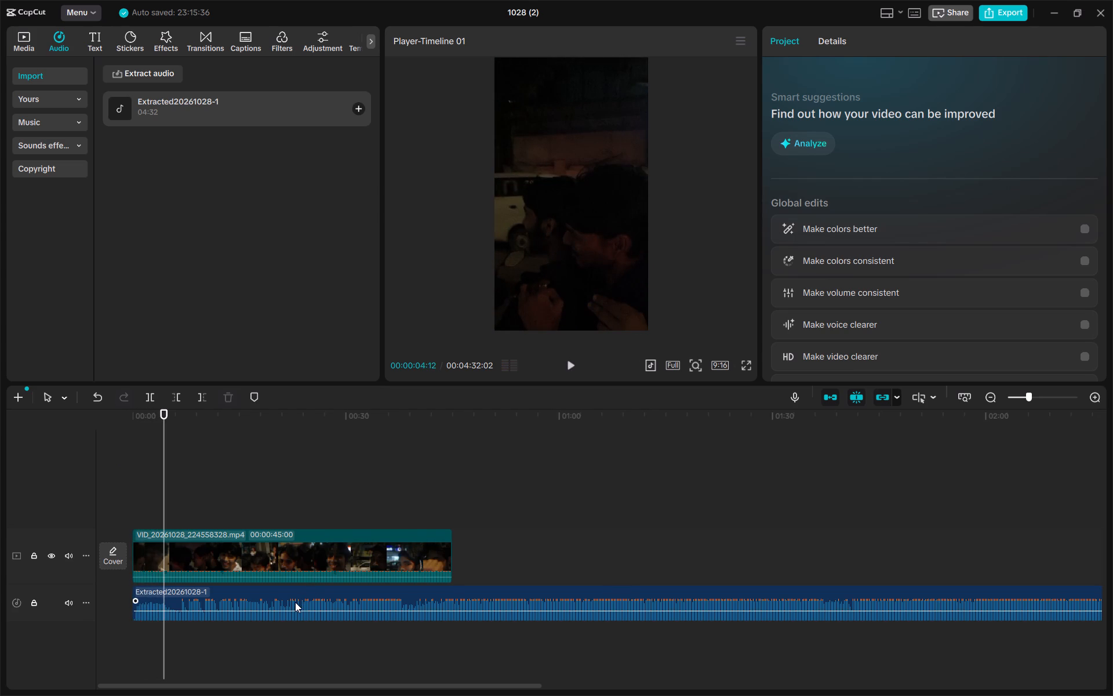
click(572, 364)
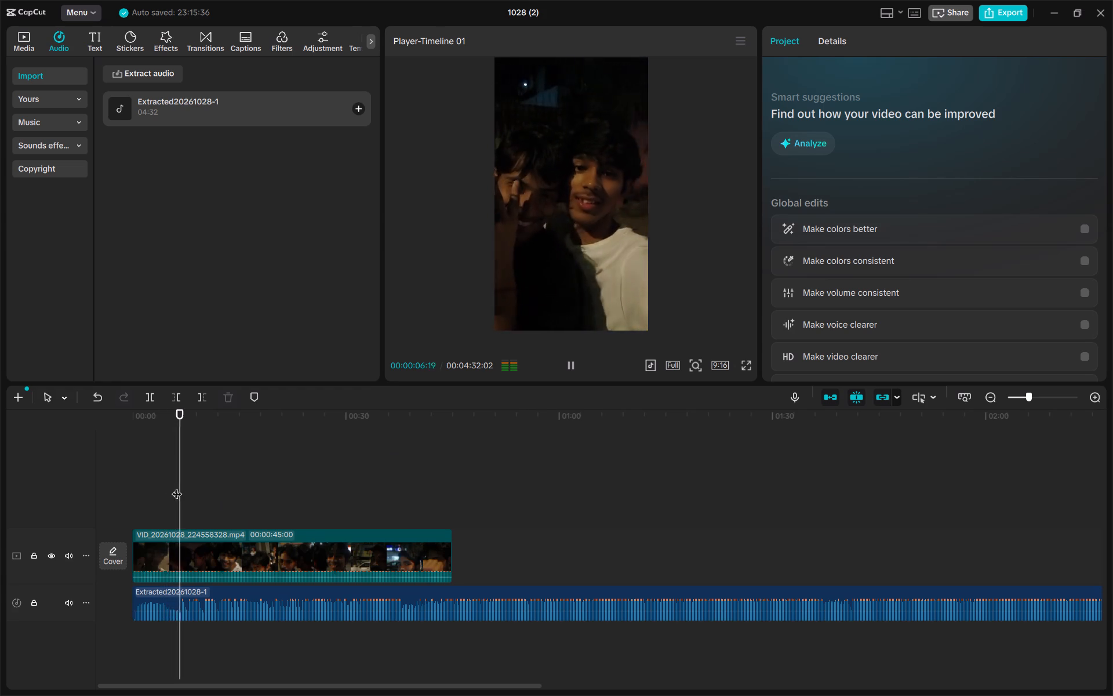
drag(179, 487, 242, 493)
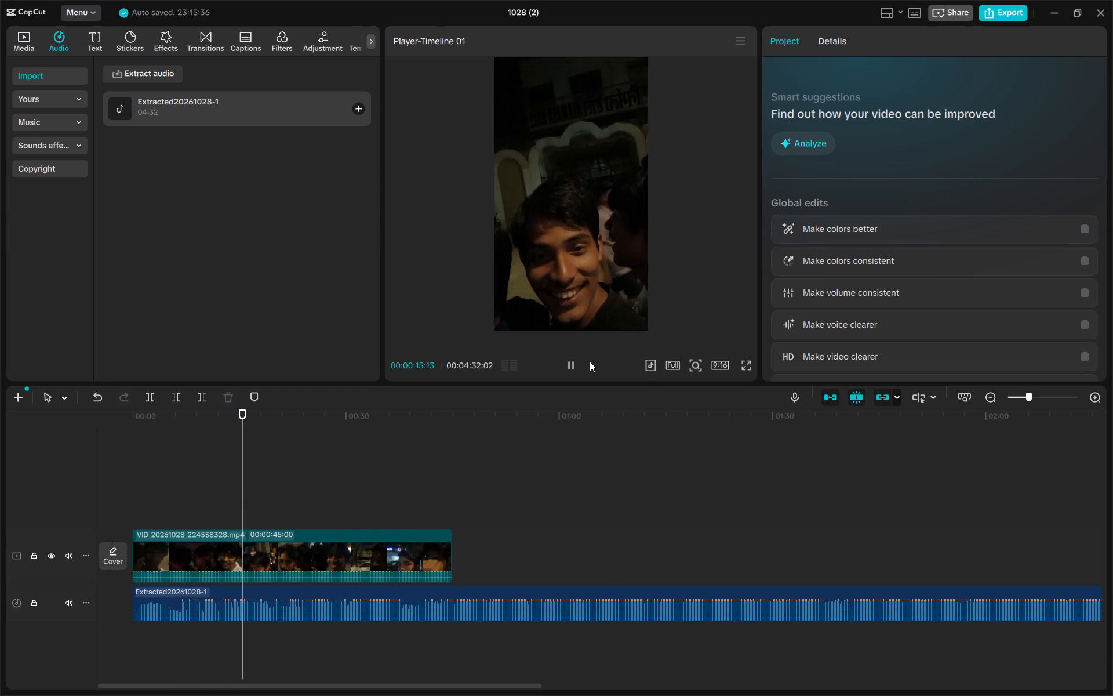
click(565, 363)
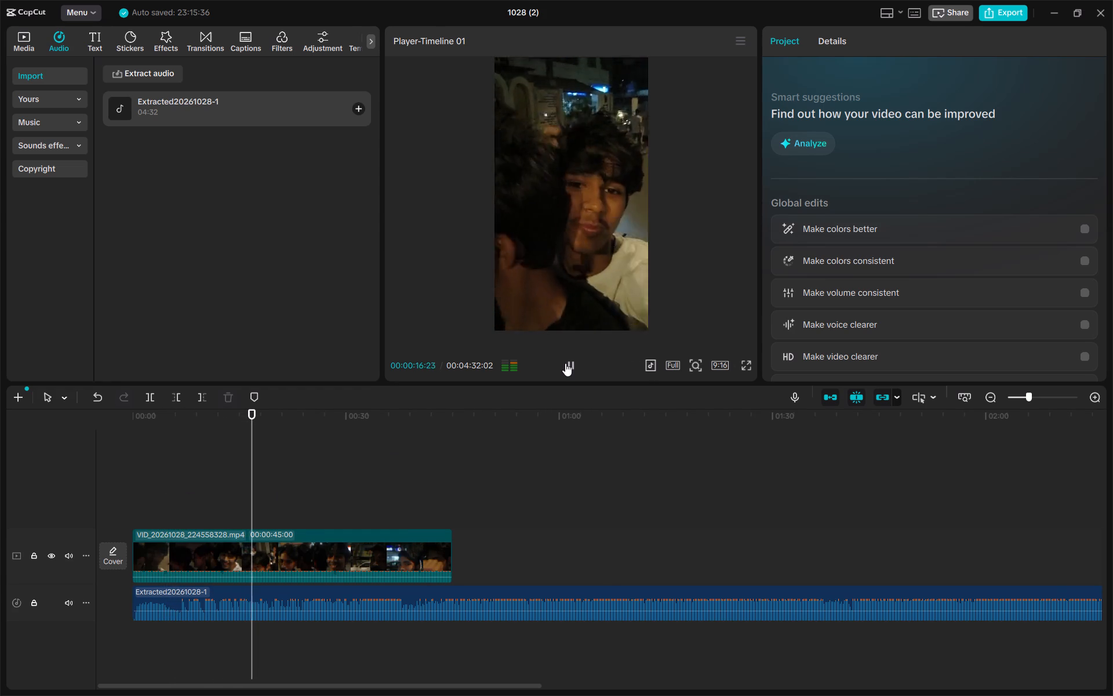
click(570, 500)
click(568, 365)
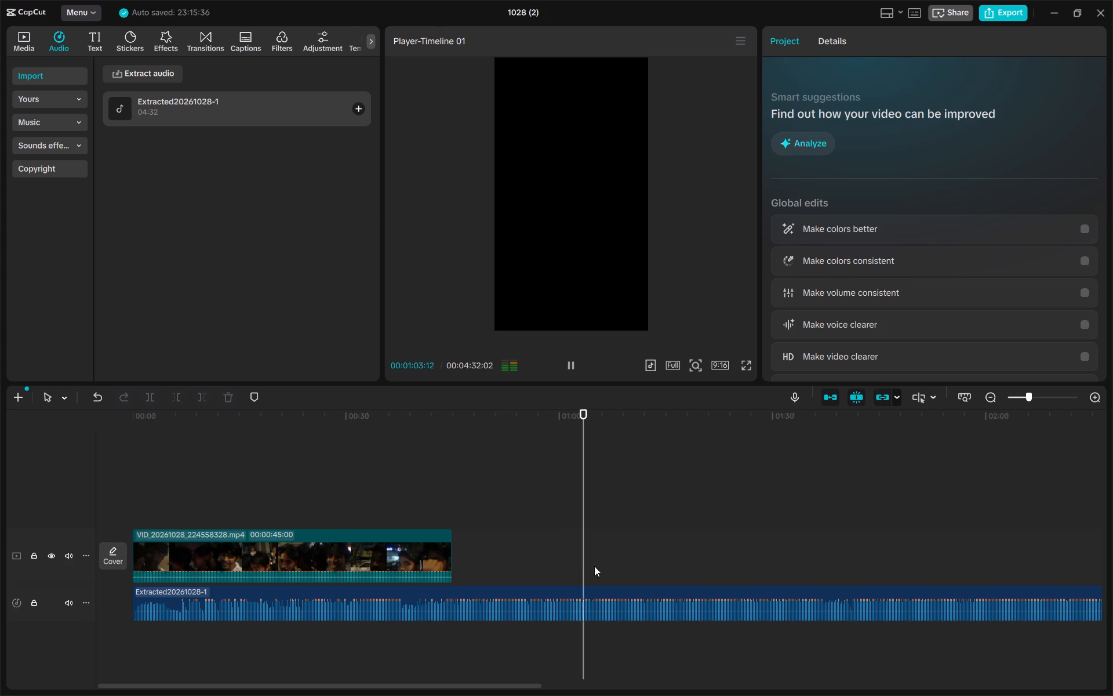
click(484, 502)
drag(483, 502, 474, 501)
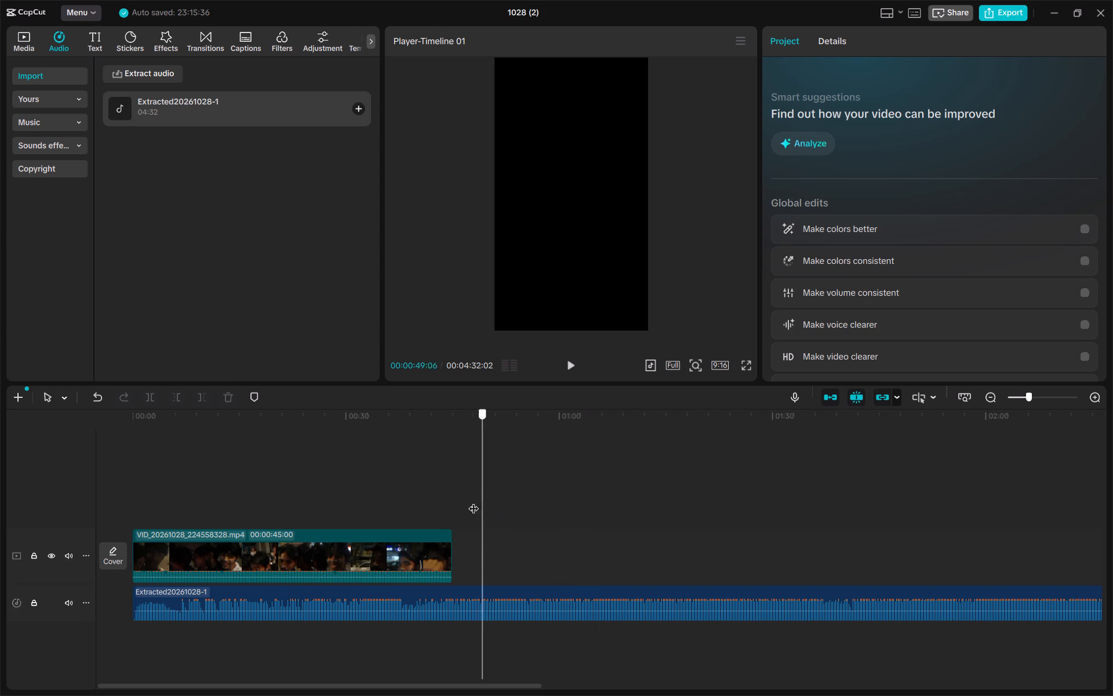
drag(474, 501, 467, 501)
click(563, 371)
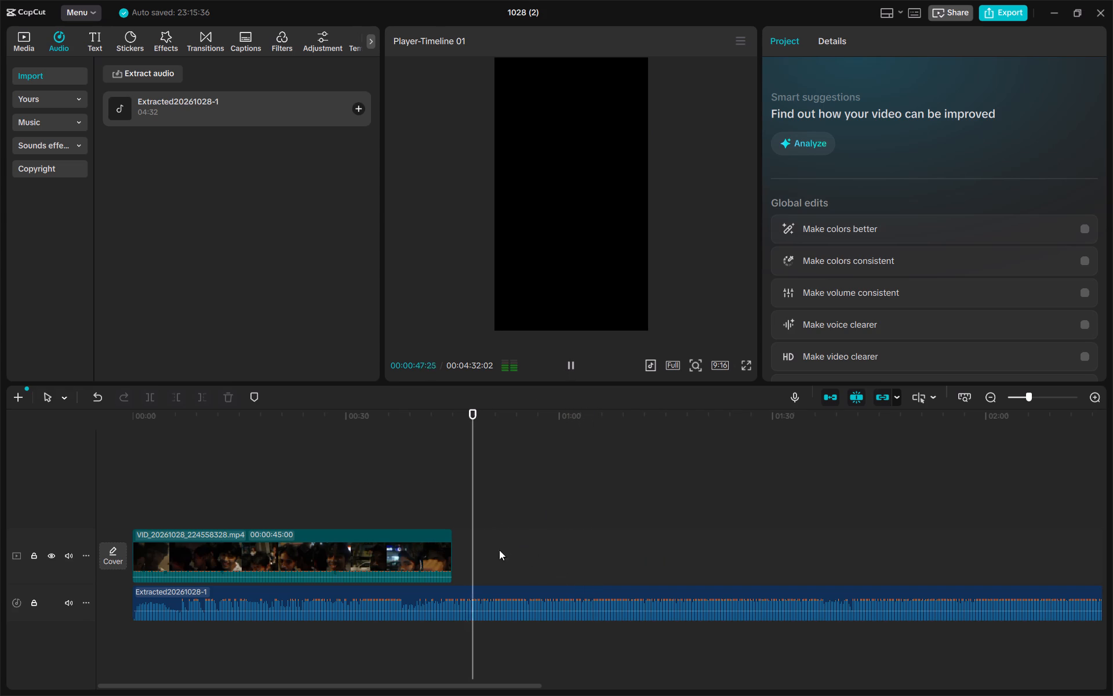
click(431, 485)
drag(426, 485, 409, 485)
click(572, 363)
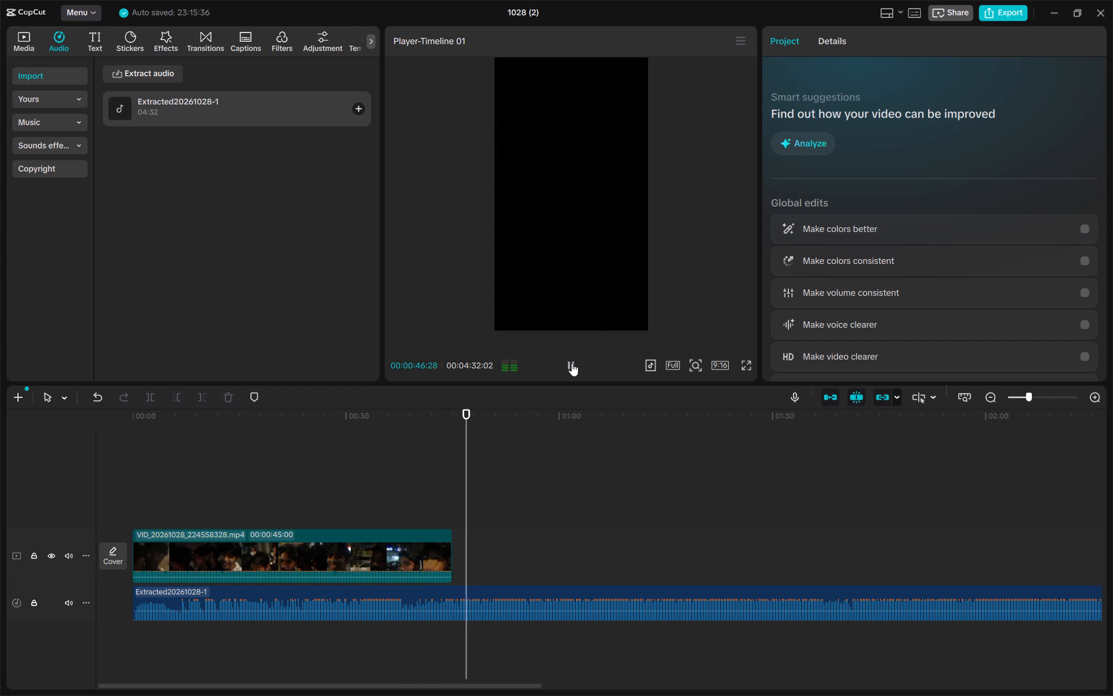
click(369, 473)
drag(369, 473, 350, 477)
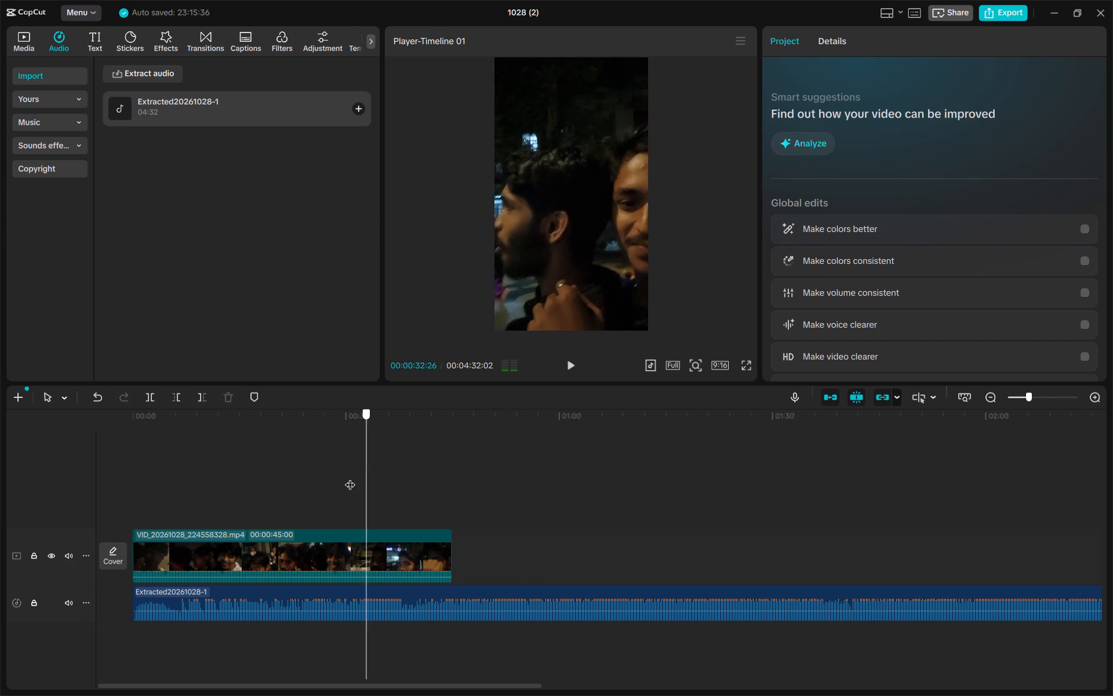
drag(350, 477, 323, 480)
click(576, 362)
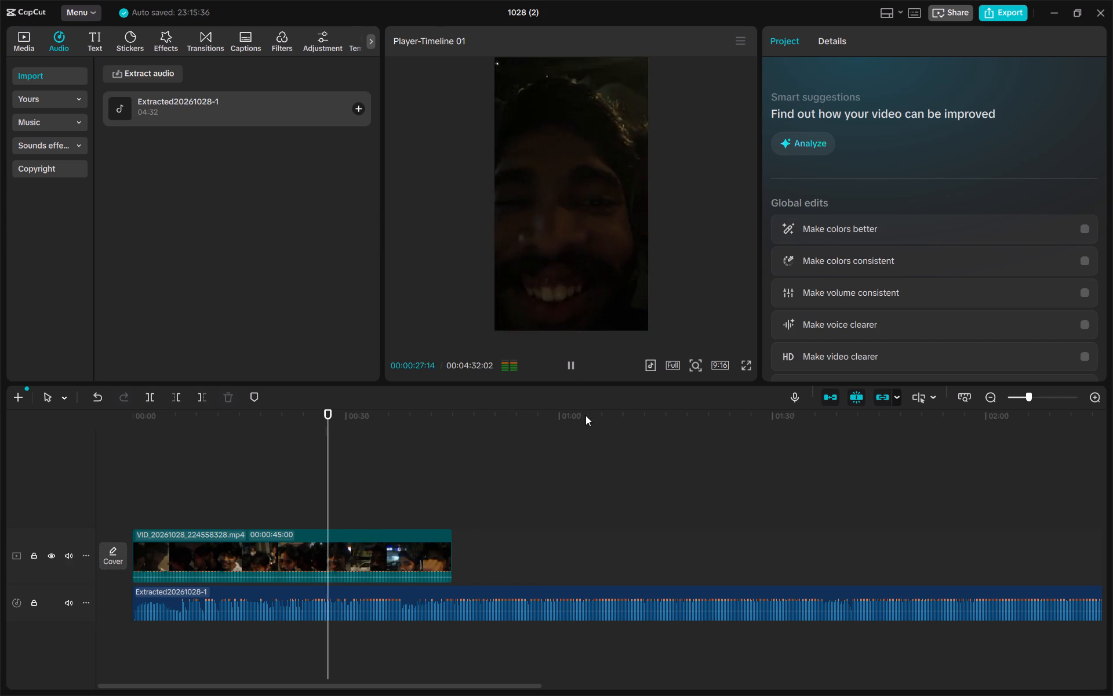
Split the extracted audio clip at 00:00:17:21 and delete the part before the split.
click(261, 469)
drag(258, 472, 212, 484)
click(572, 371)
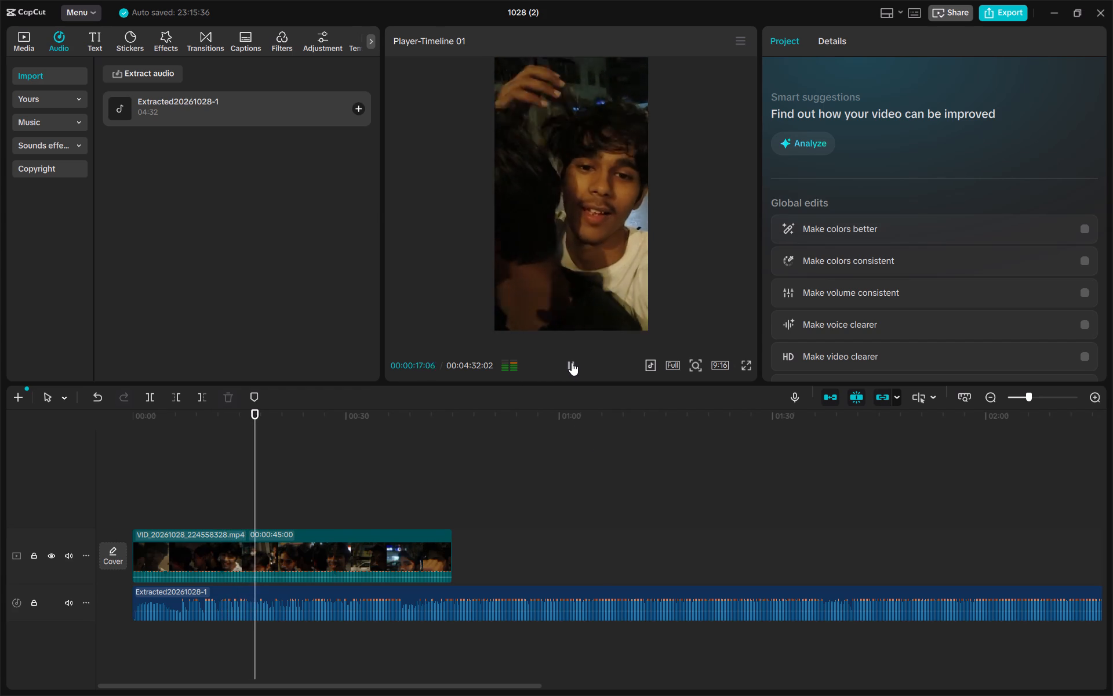
click(572, 362)
click(256, 589)
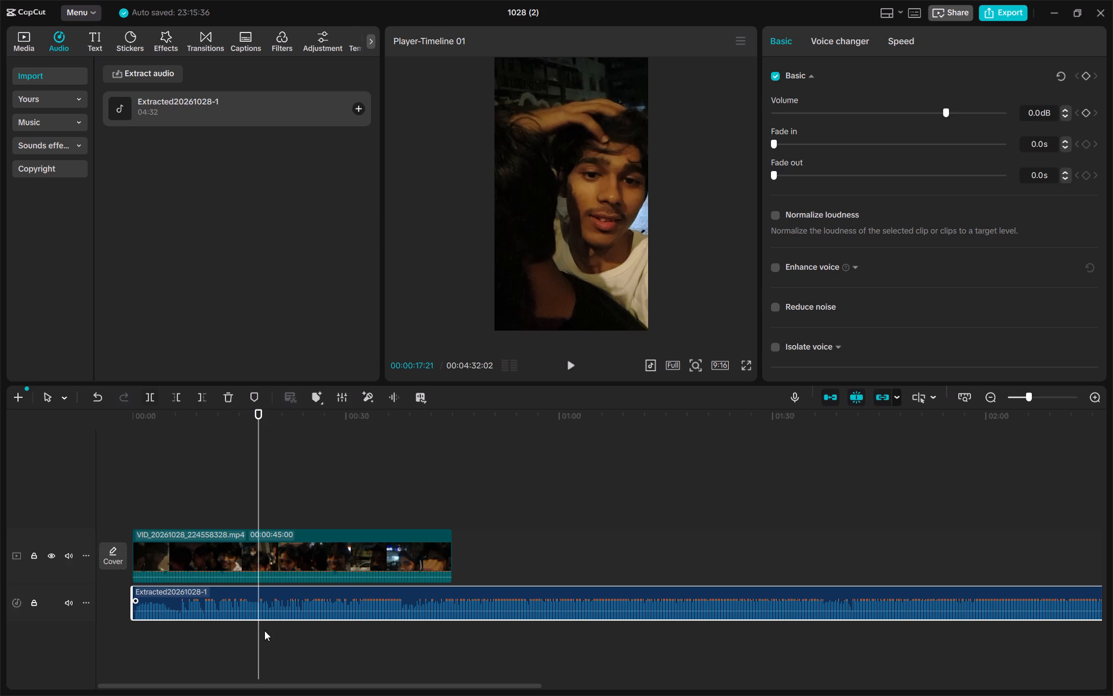
click(145, 395)
click(217, 623)
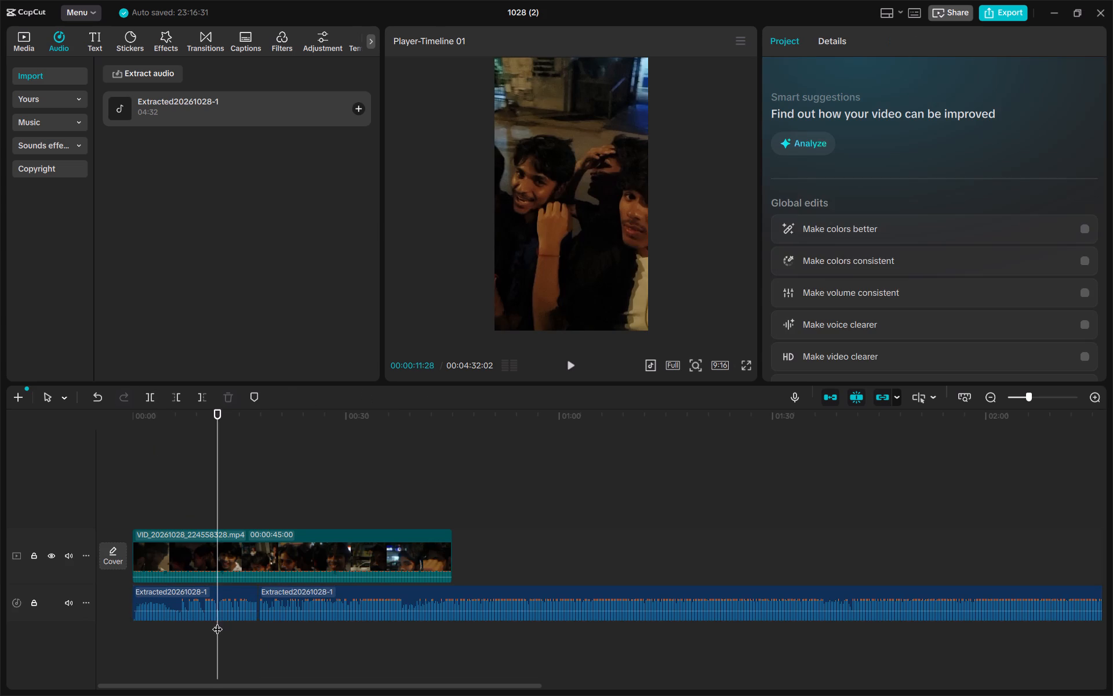
click(226, 607)
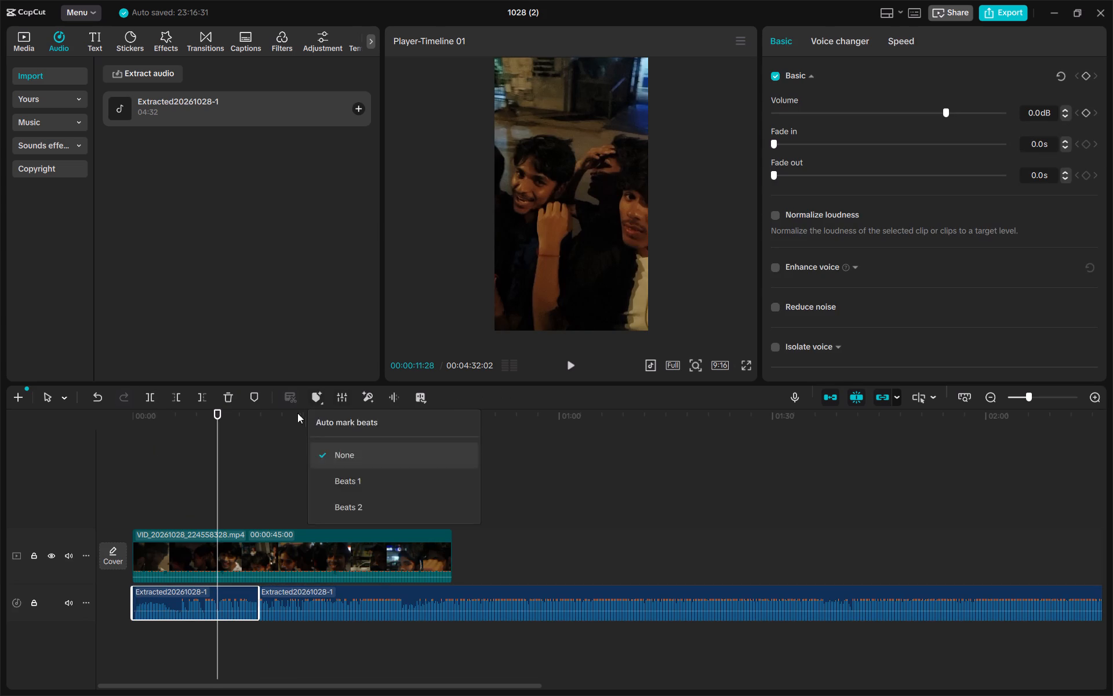
click(229, 395)
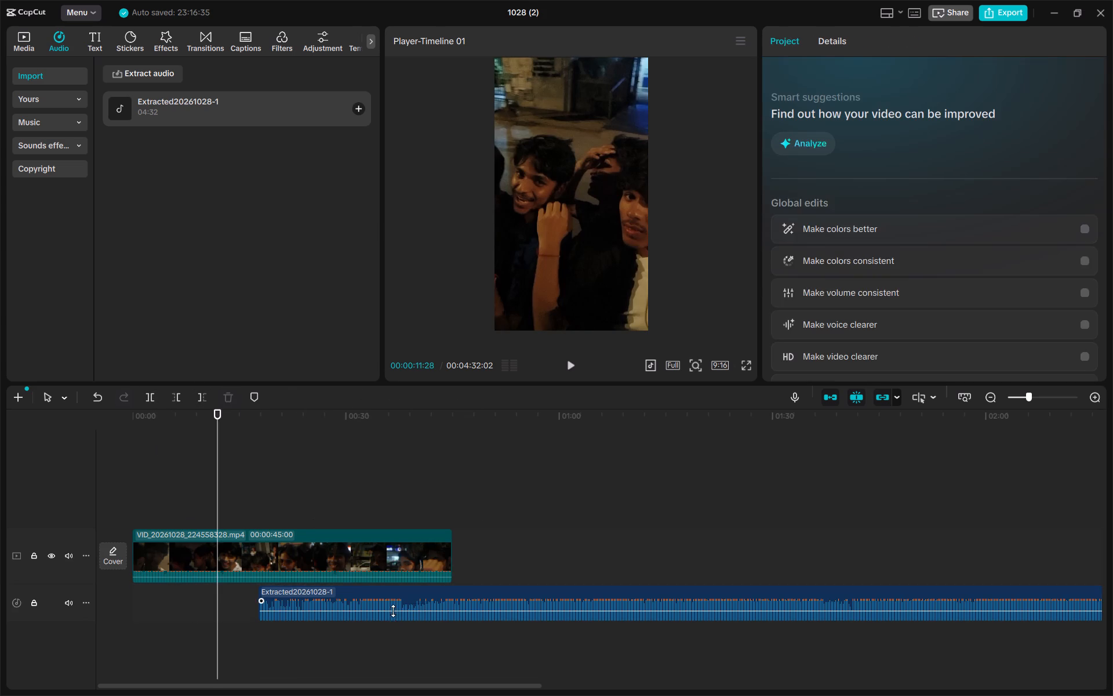
Lower the remaining audio clip's volume to -1.8 dB and move it to the beginning of the timeline.
click(393, 611)
drag(393, 611, 252, 612)
drag(343, 602, 288, 601)
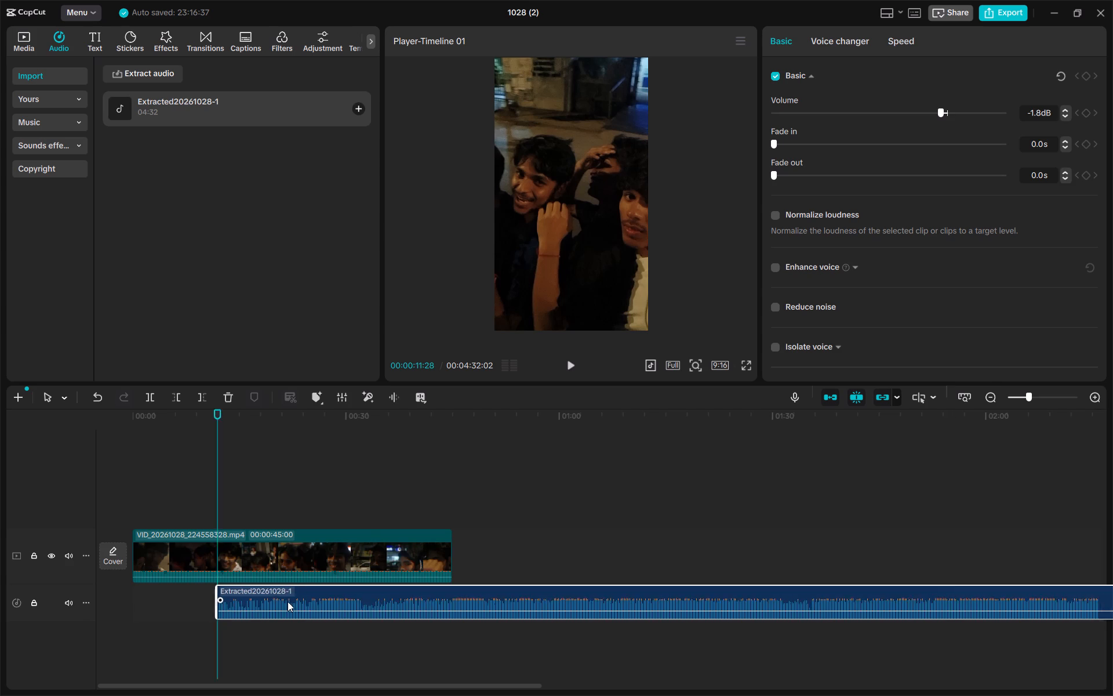
drag(288, 601, 217, 603)
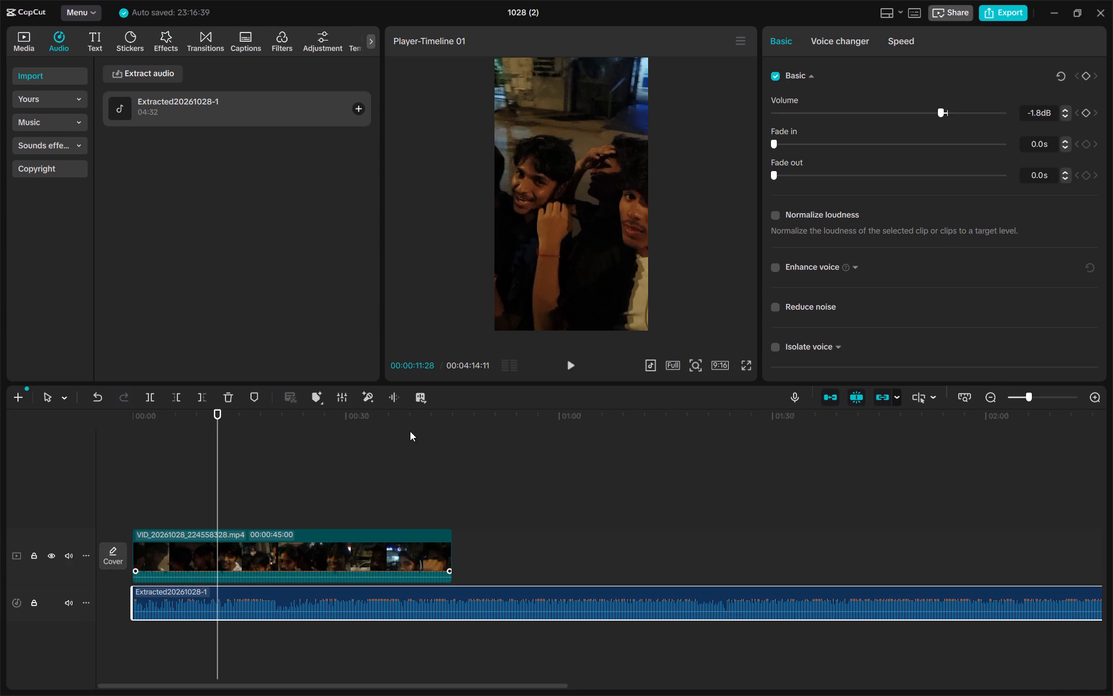
Play back the timeline through the end of the video to check the repositioned music, and return to the beginning.
click(573, 368)
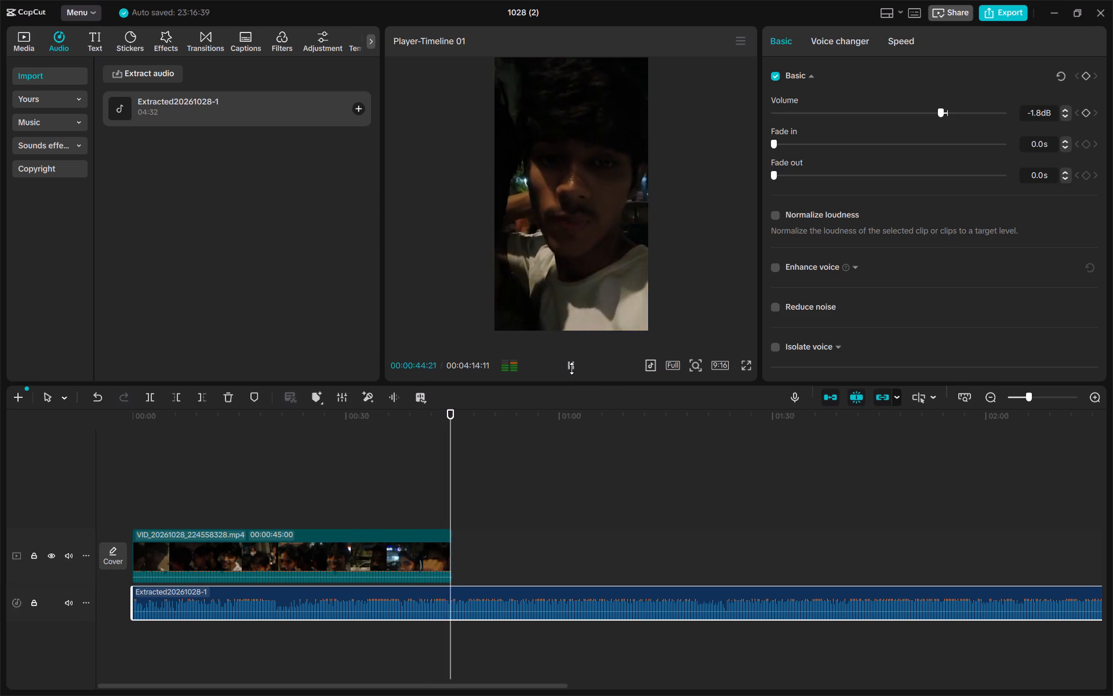
click(572, 368)
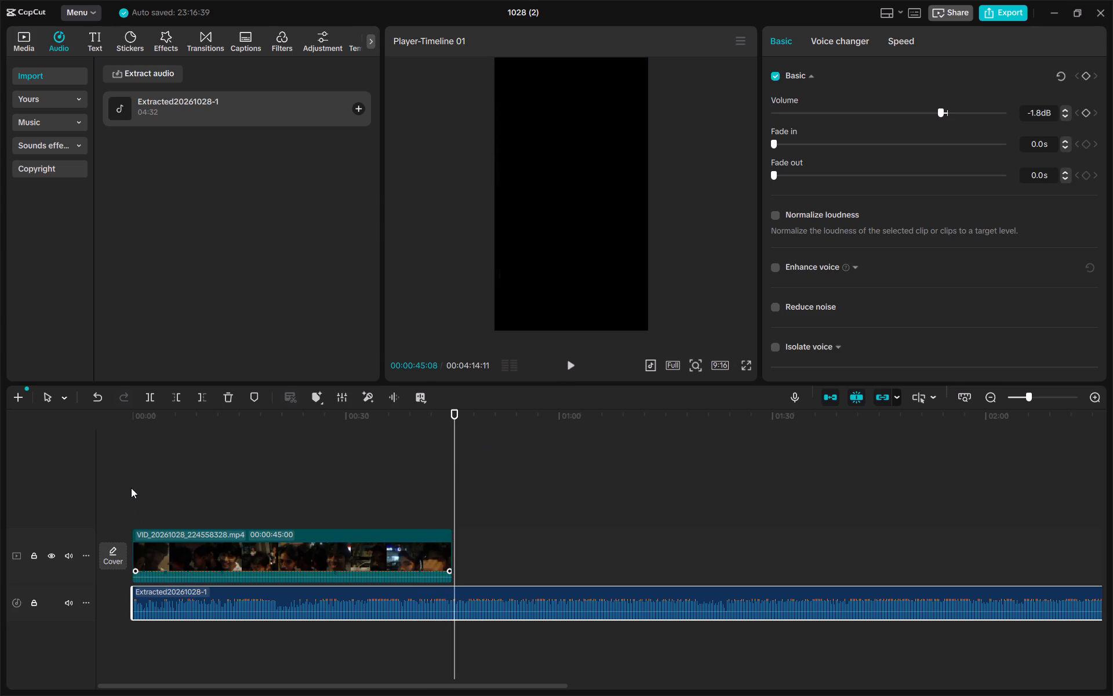
click(131, 488)
click(138, 488)
drag(143, 488, 136, 490)
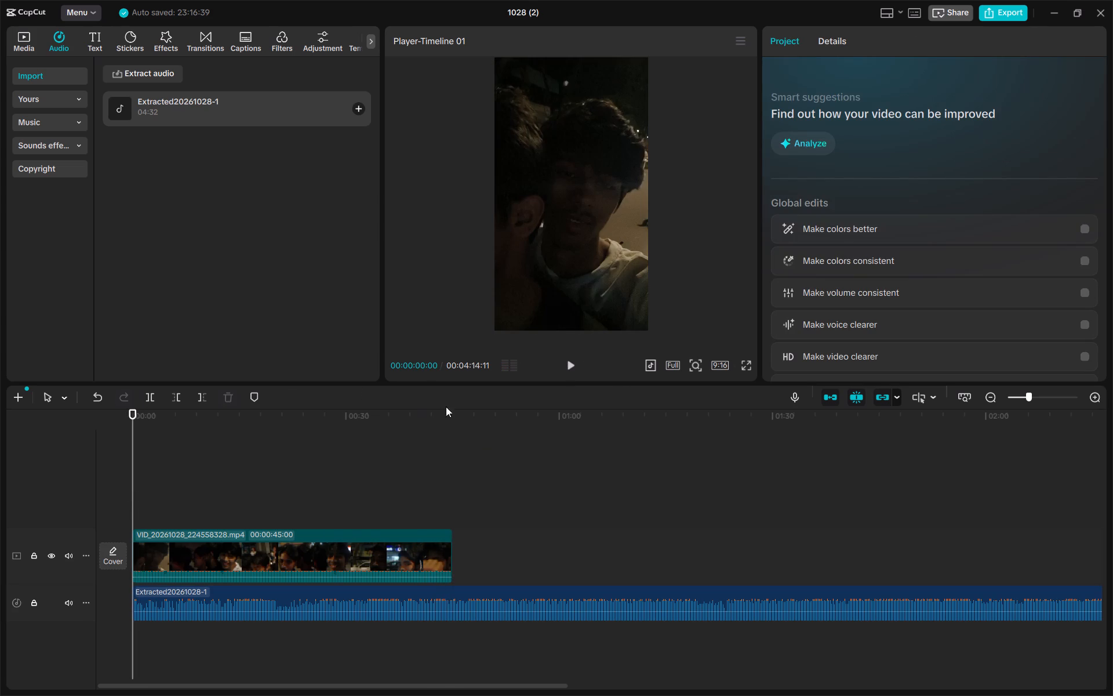
Reduce the volume of the video clip's own sound to -48.5 dB.
click(363, 567)
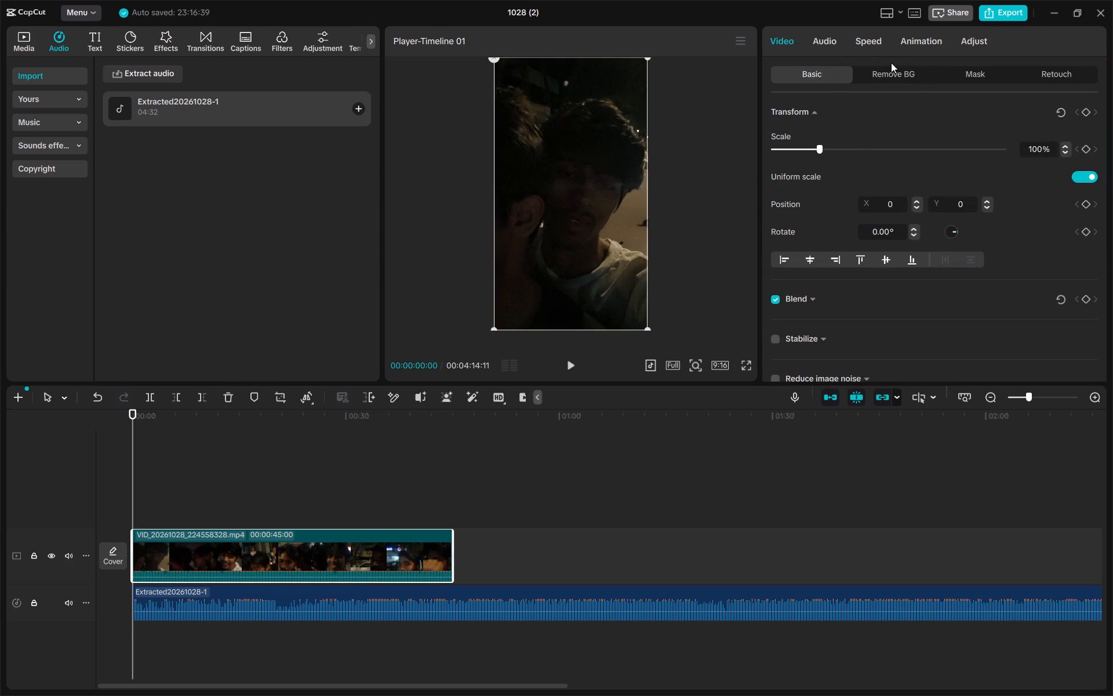
click(823, 38)
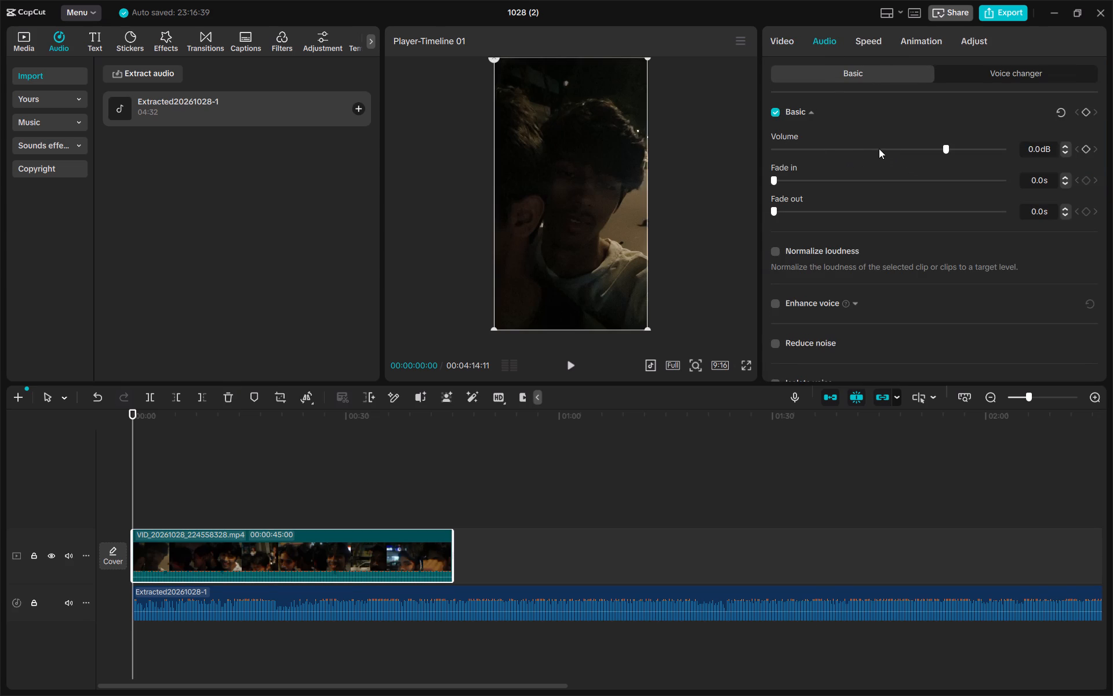
click(879, 148)
drag(878, 148, 804, 150)
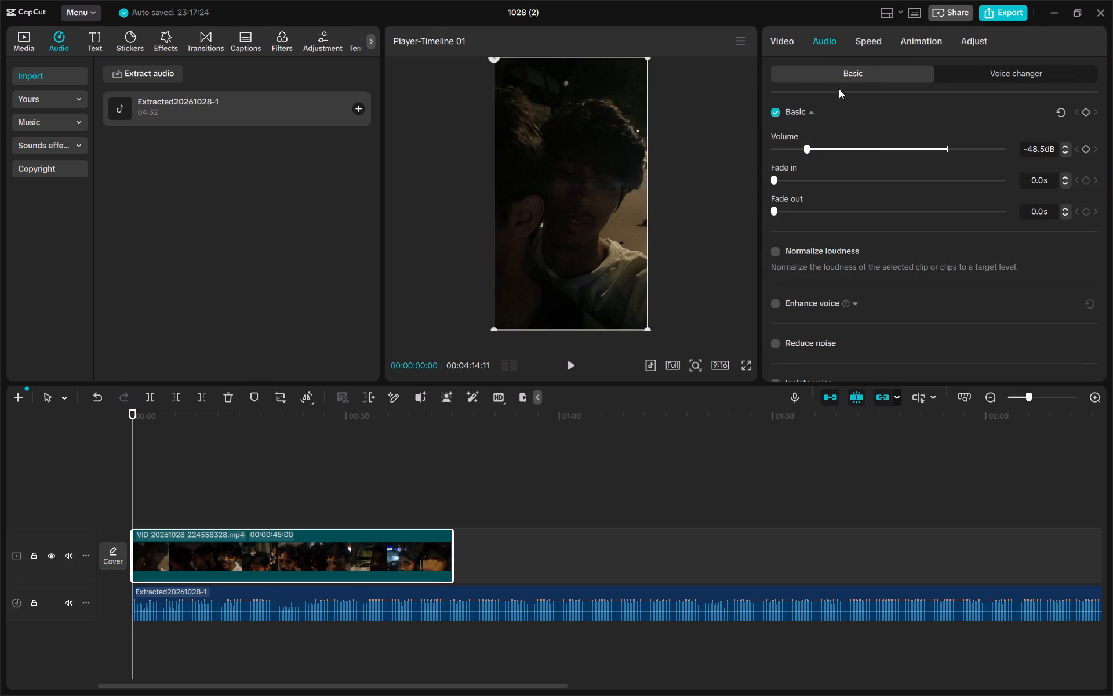
Trim off the opening of the audio clip up to 00:00:10:07 and move the rest to the beginning of the timeline.
click(381, 493)
drag(369, 485, 246, 482)
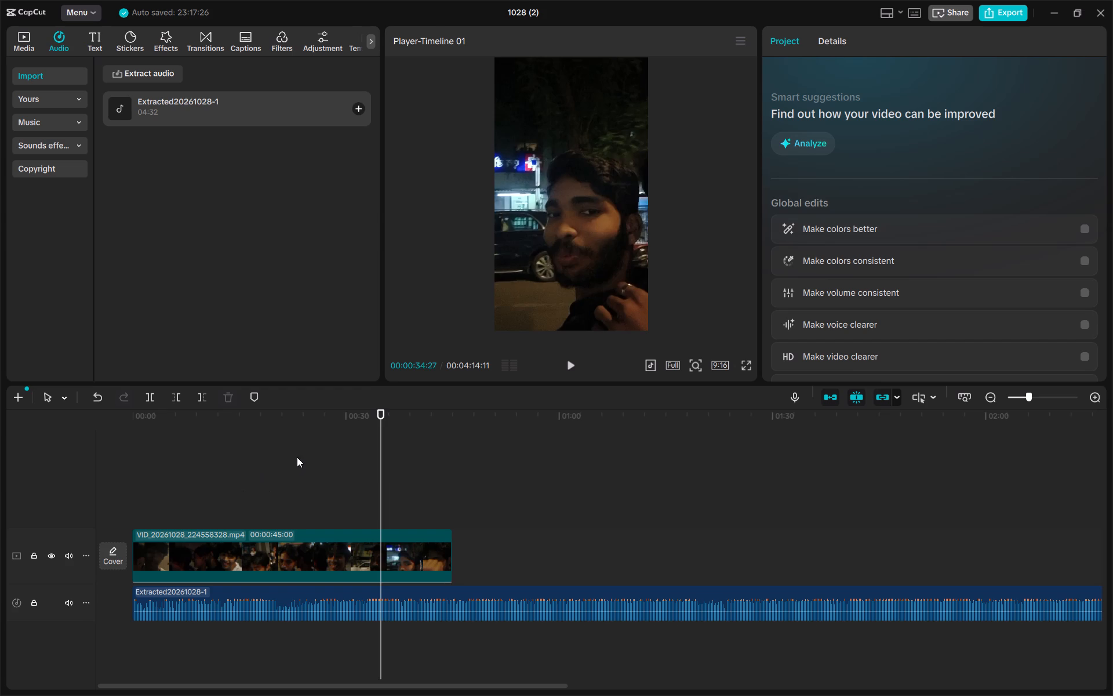
click(295, 458)
drag(292, 461, 147, 447)
drag(164, 447, 142, 444)
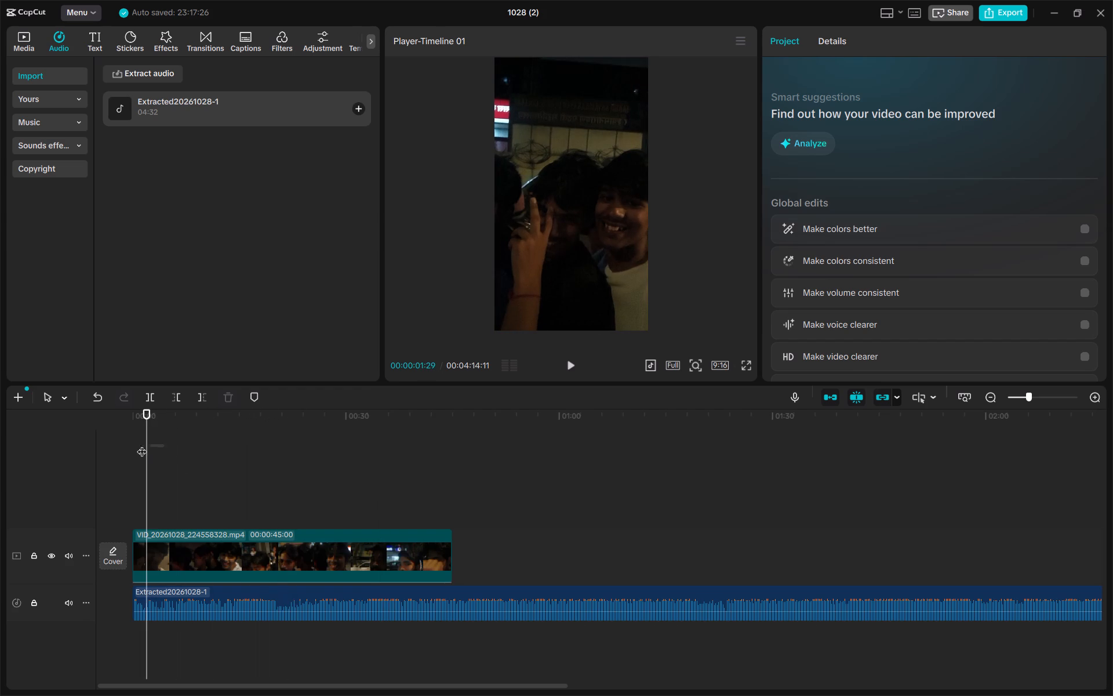
drag(142, 444, 110, 441)
drag(148, 480, 129, 480)
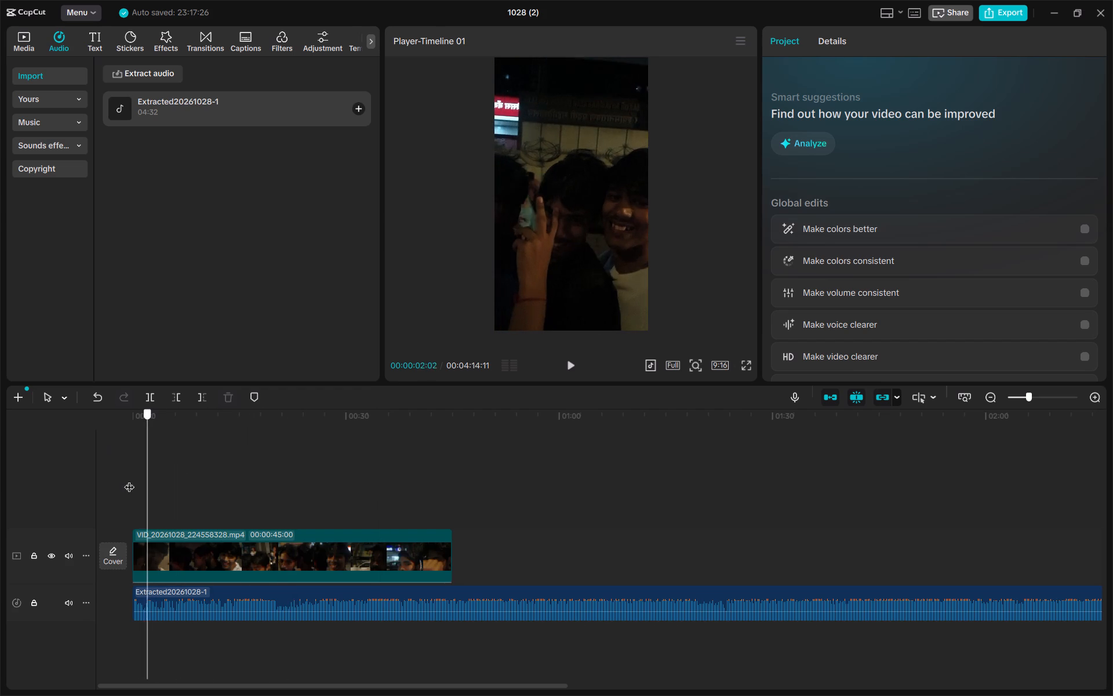
drag(129, 480, 102, 475)
click(565, 365)
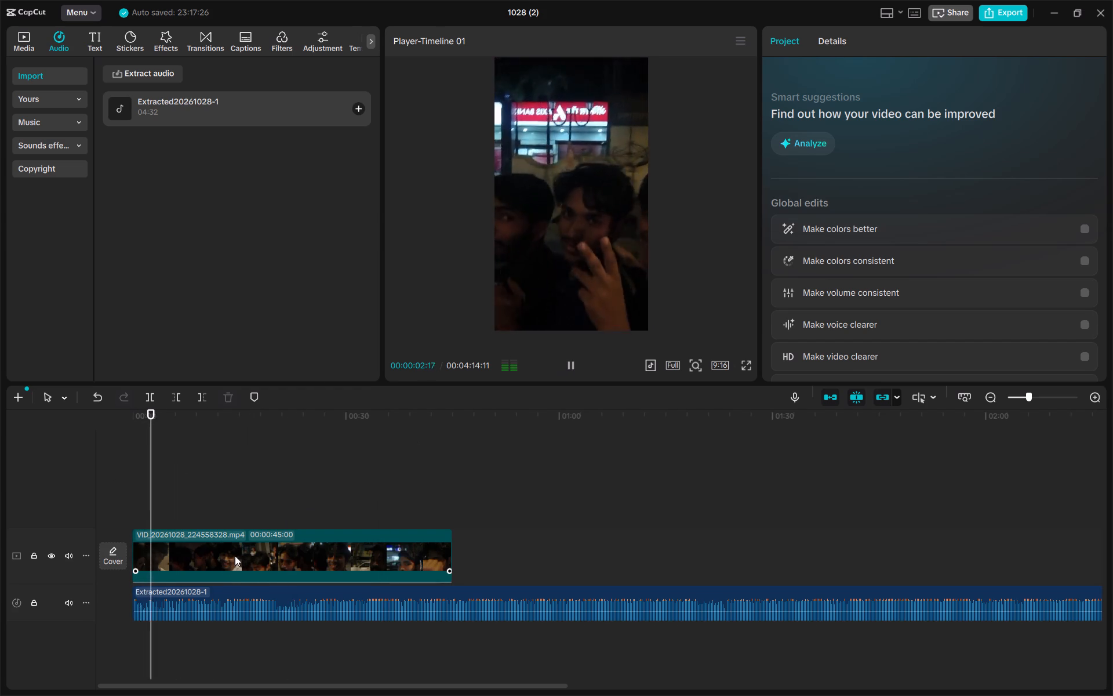
click(573, 365)
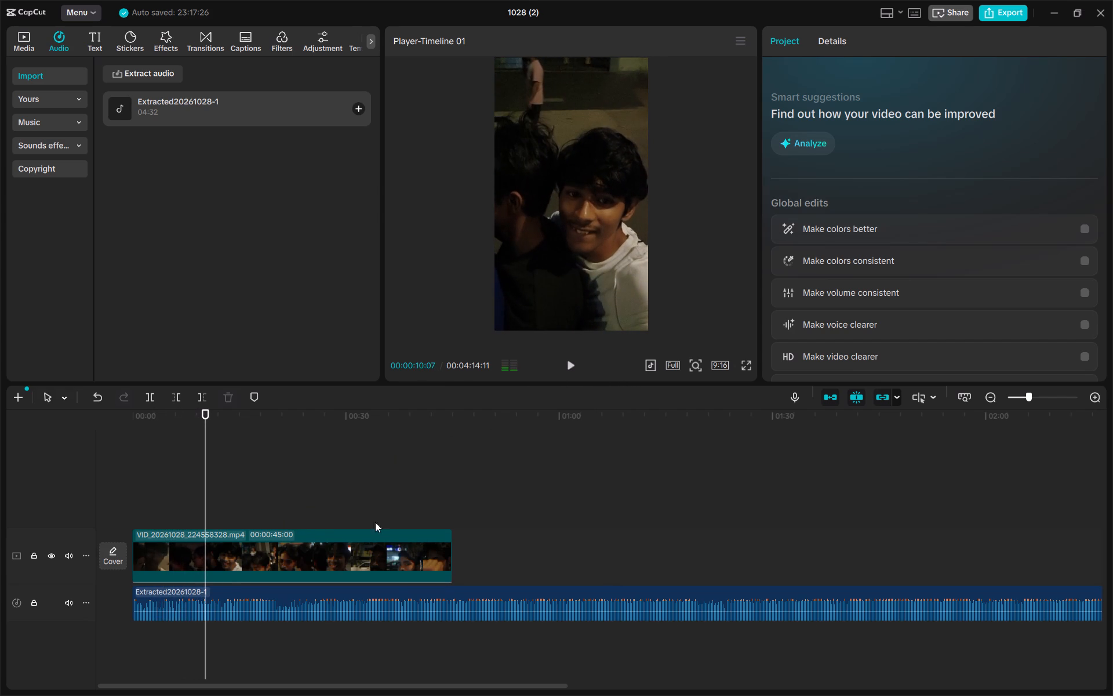
click(212, 620)
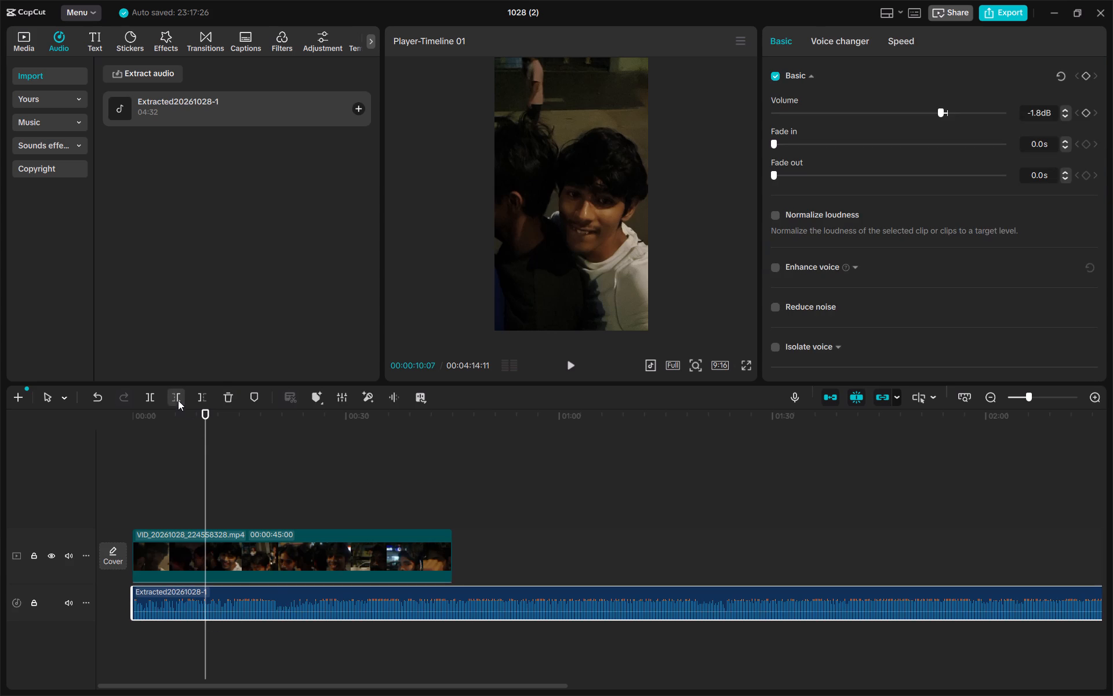
click(178, 399)
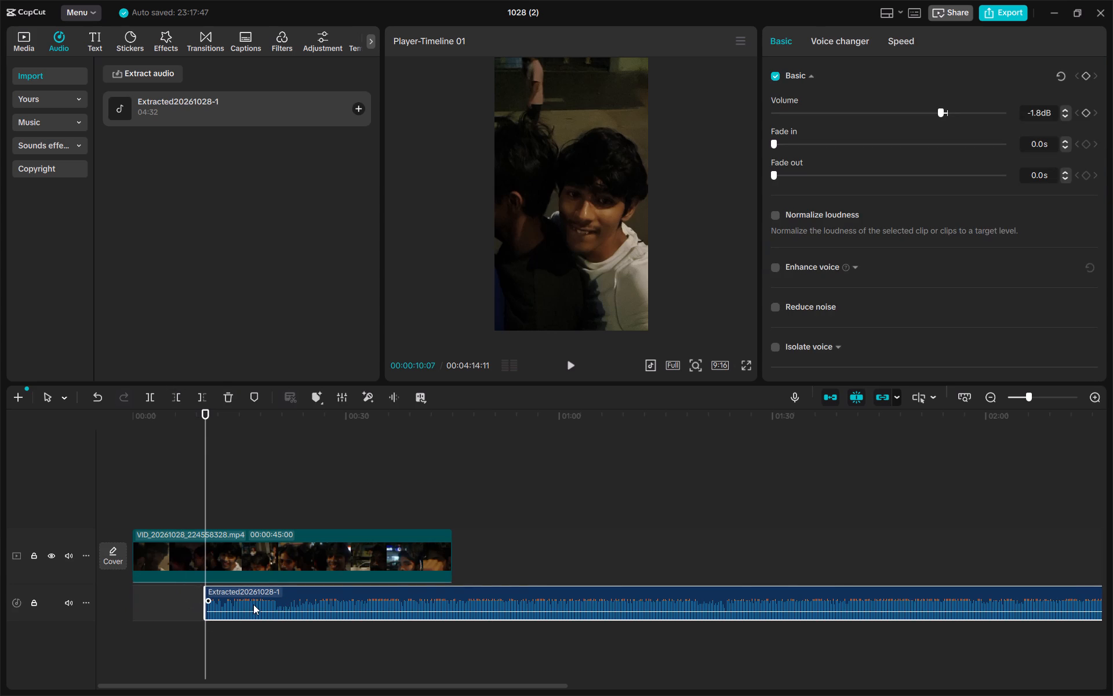
click(253, 604)
drag(253, 604, 179, 603)
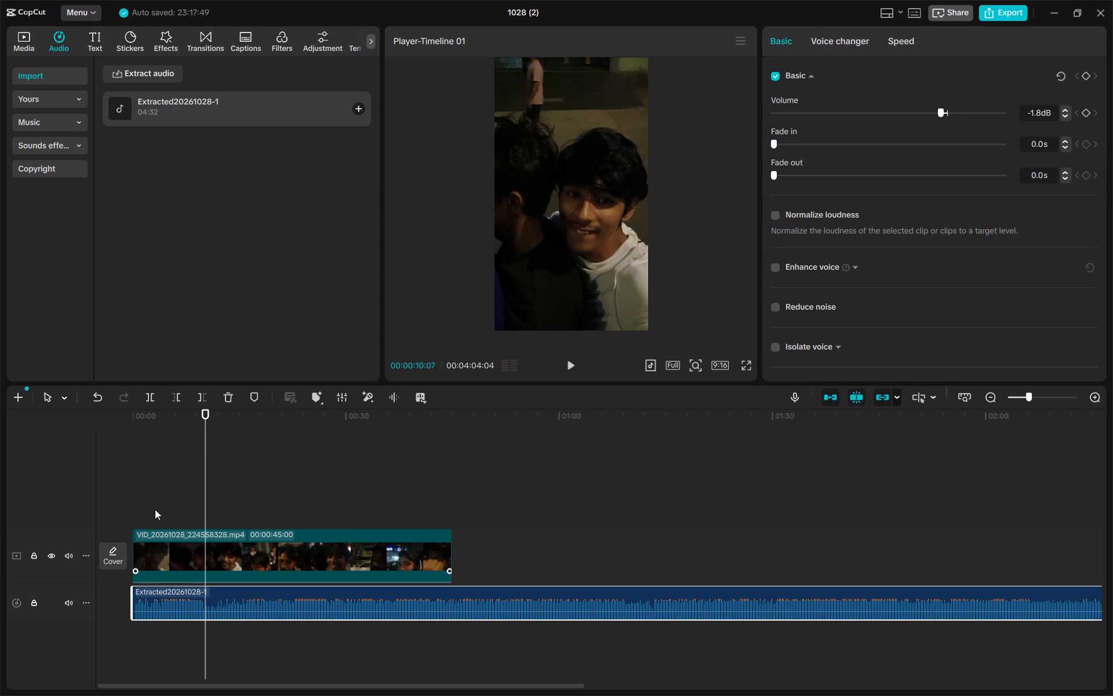
Play back the timeline from the beginning past the end of the video to check the trimmed music against it.
click(143, 500)
drag(143, 500, 111, 494)
click(568, 365)
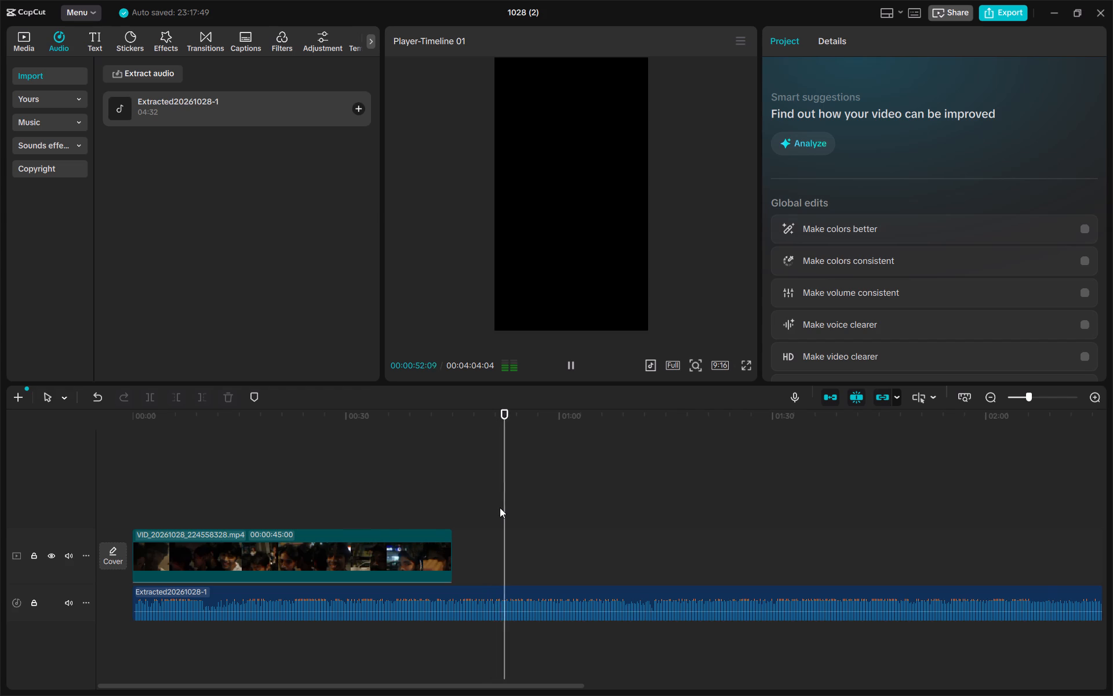
click(563, 521)
click(577, 366)
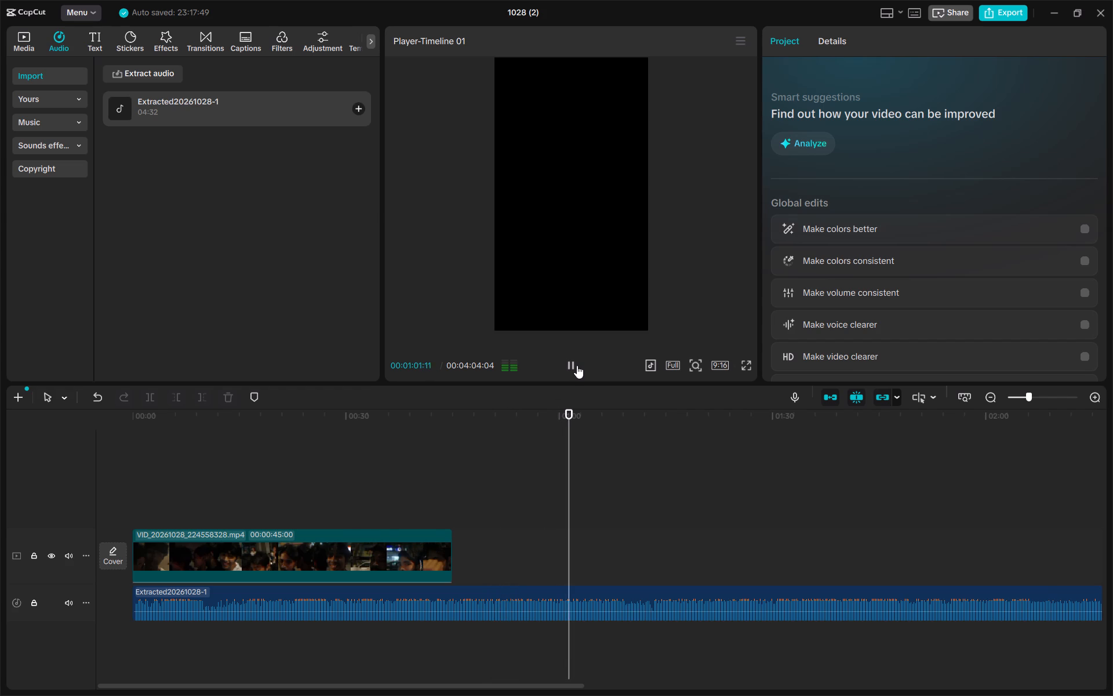
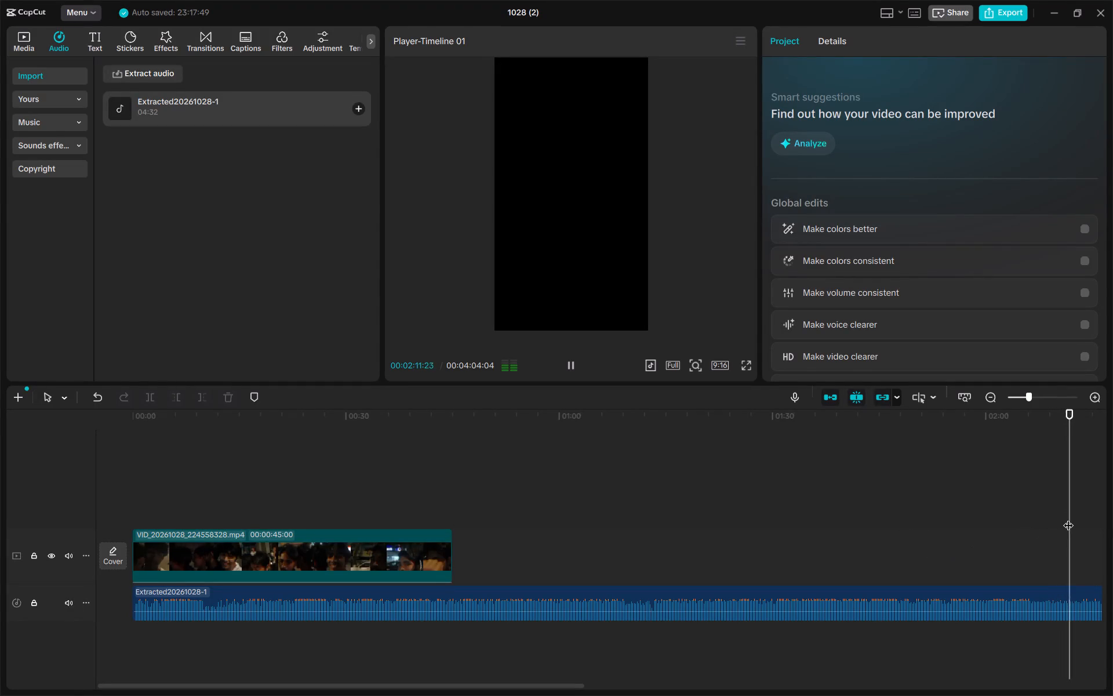
Move the playhead back to 00:01:51:16 and play the music from there to check that part of the audio clip.
drag(1068, 518, 118, 536)
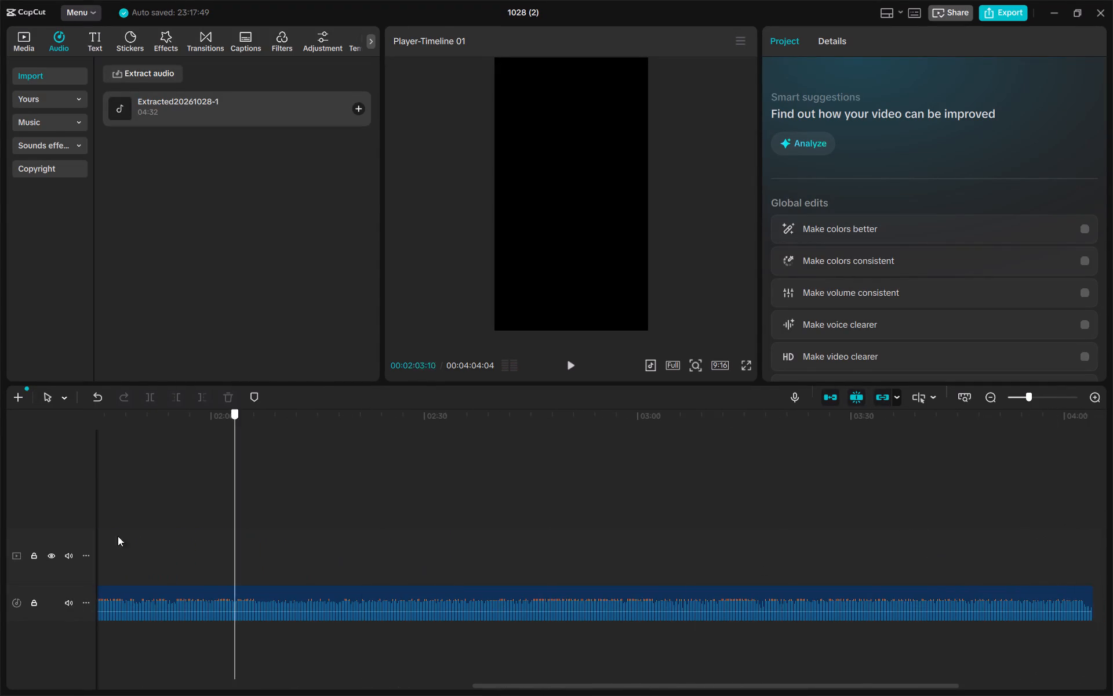
drag(118, 536, 94, 534)
click(289, 484)
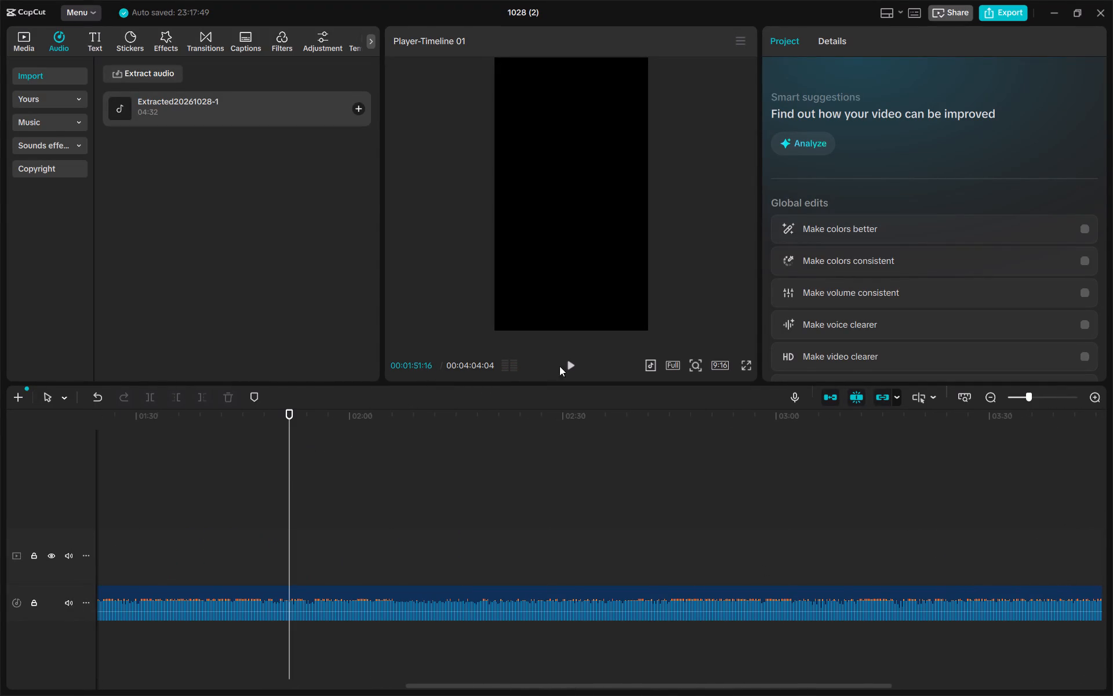
click(567, 363)
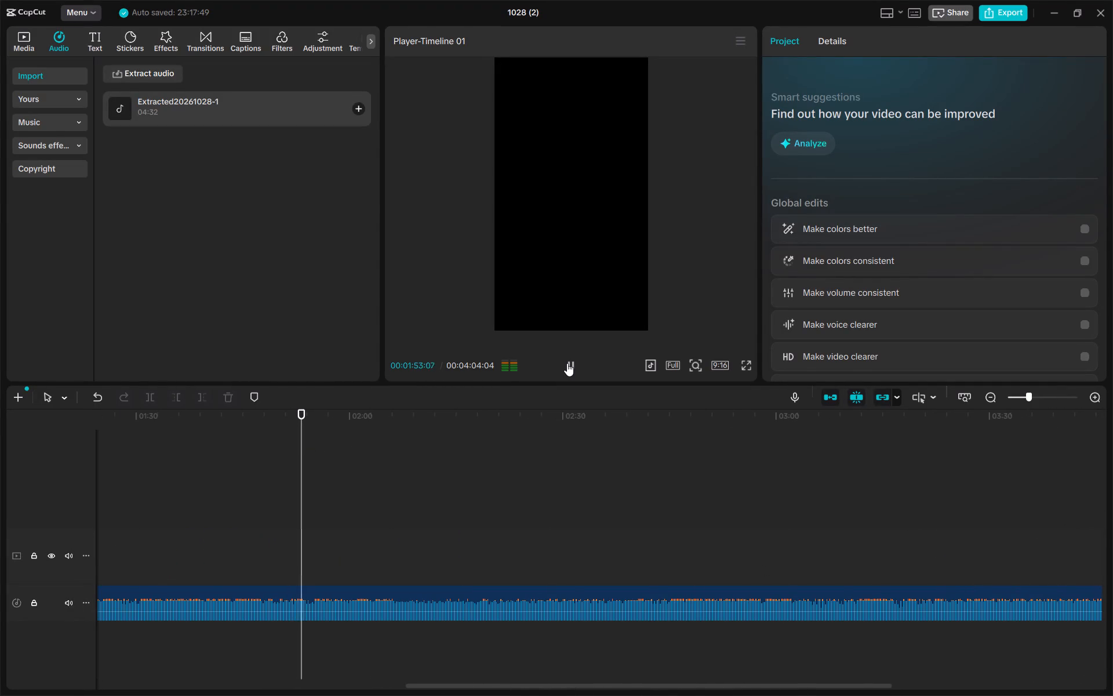
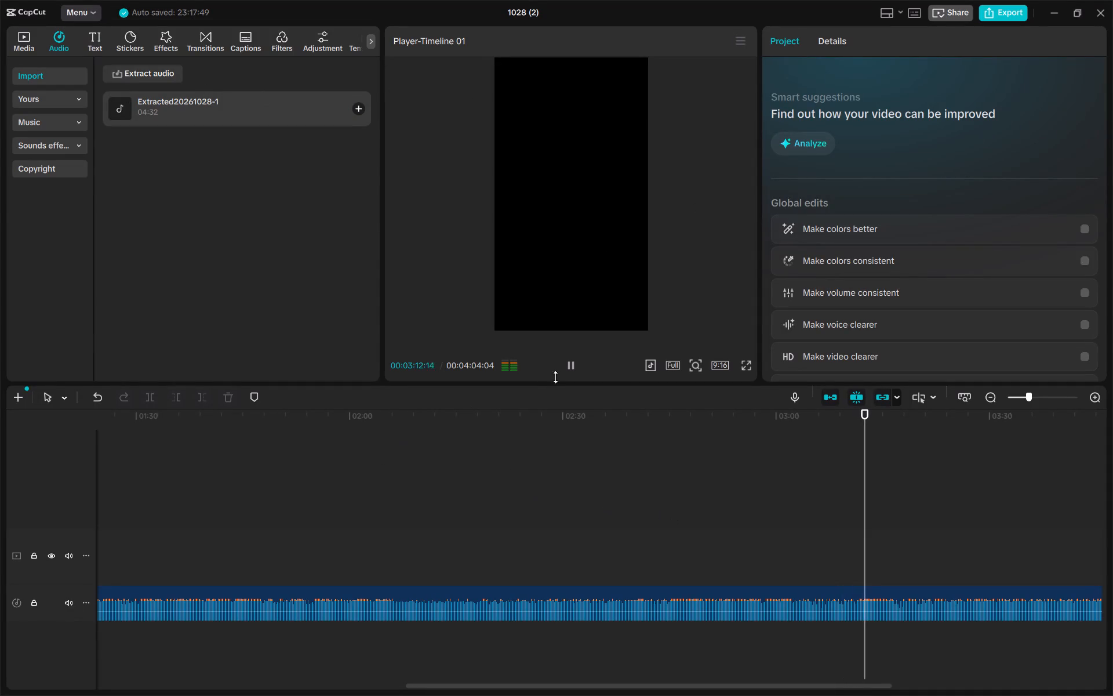
Pause the music playback at 00:03:13:08.
click(570, 365)
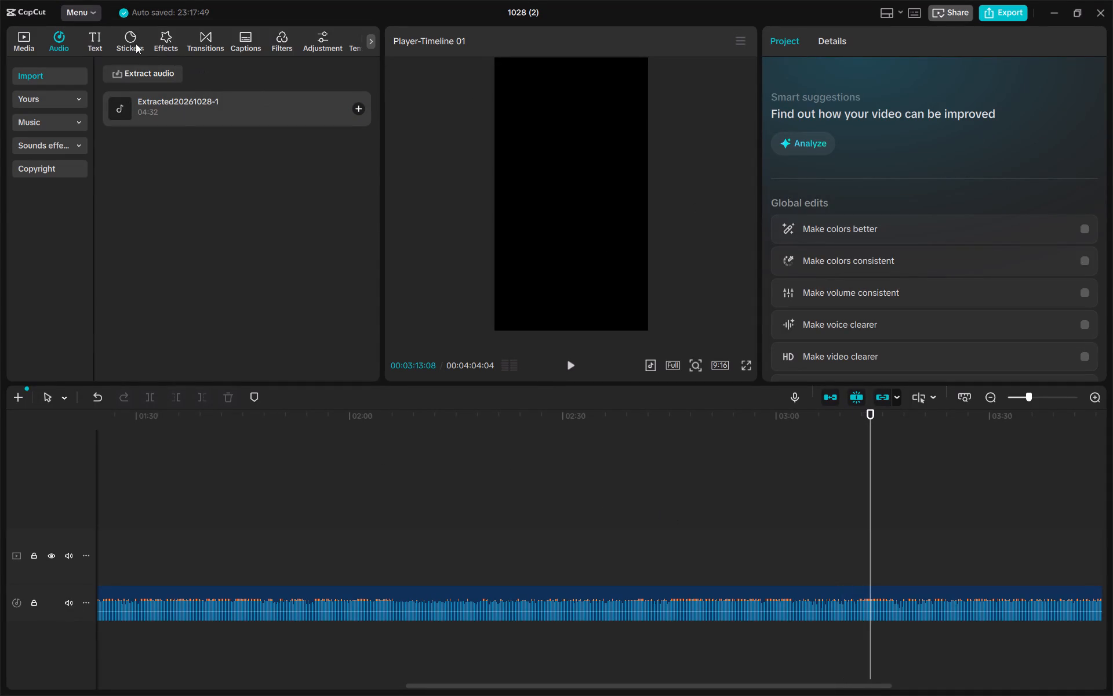
Add a Default text clip to a new track above the music, starting at about 02:02.
click(99, 37)
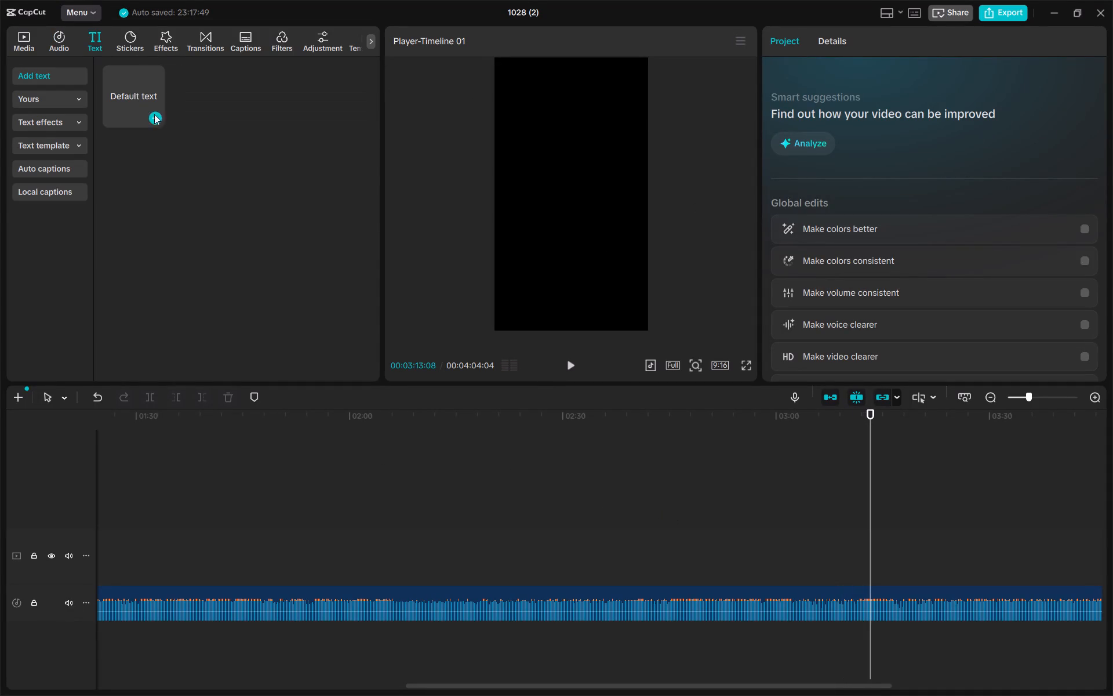
click(130, 92)
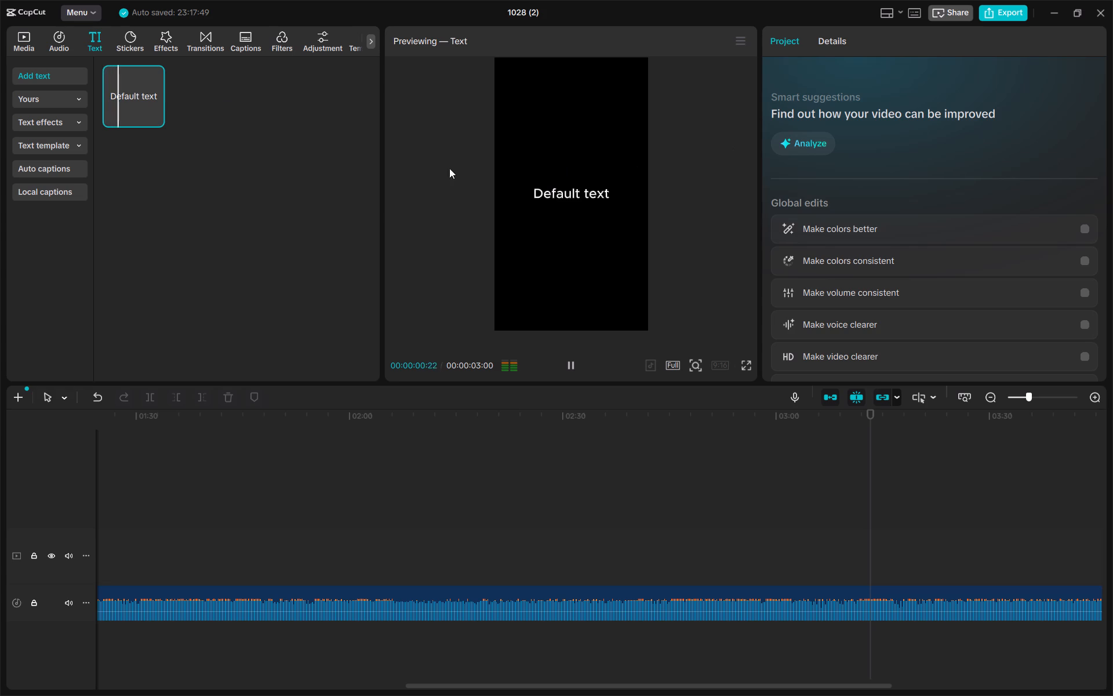
click(568, 200)
drag(128, 101, 365, 586)
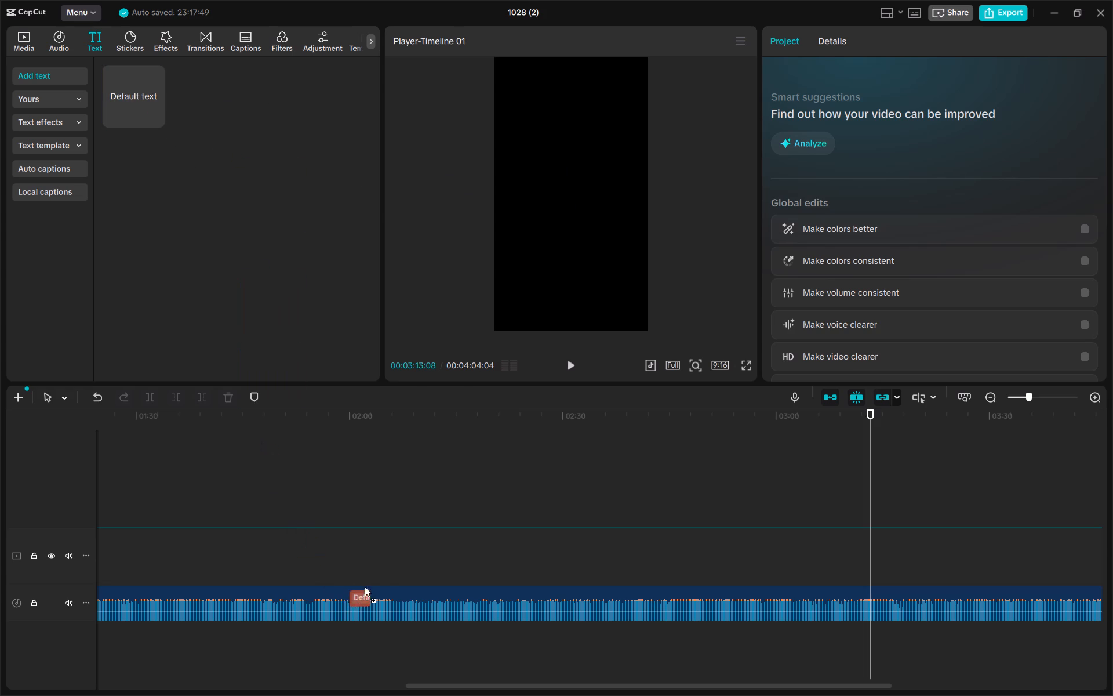
drag(365, 586, 368, 581)
Extend the end of the Default text clip to about 02:56 on the timeline.
drag(387, 514, 748, 539)
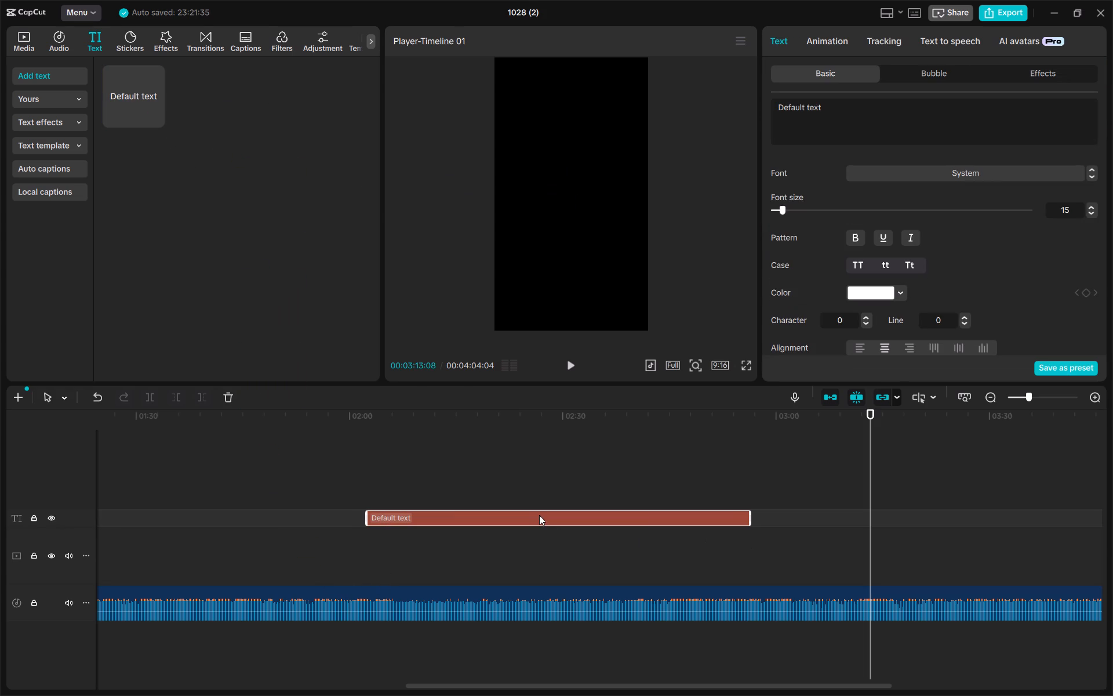
click(539, 515)
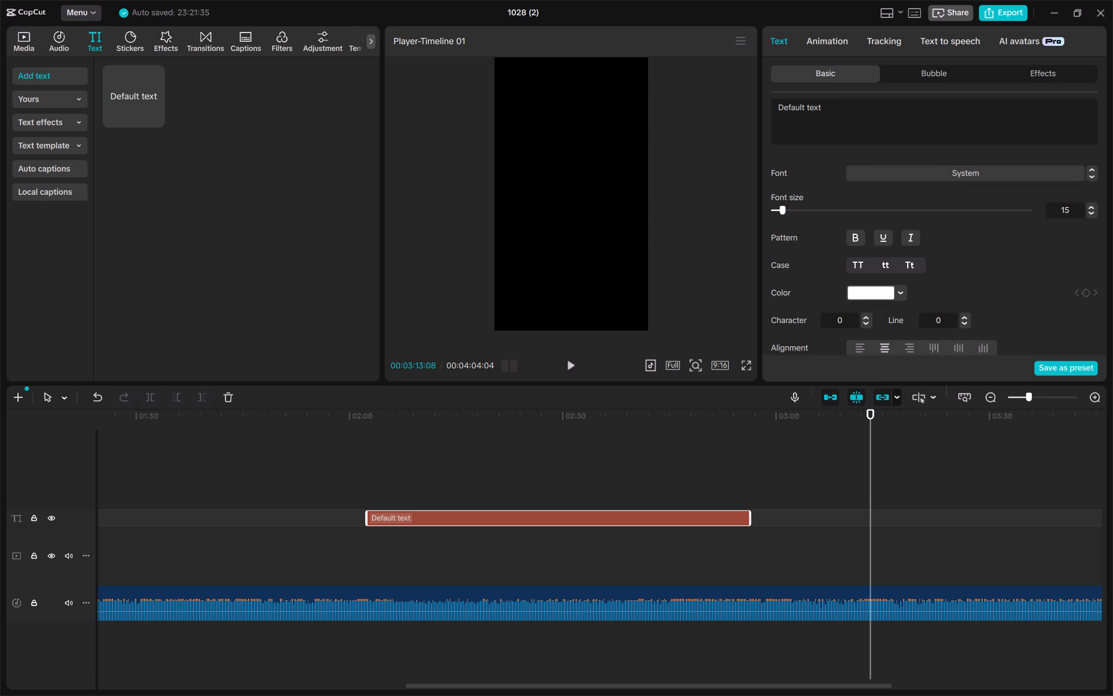
Replace the text clip's placeholder wording with "Hamara".
click(836, 106)
key(BackSpace)
key(BackSpace)
key(BackSpace)
key(BackSpace)
key(BackSpace)
key(BackSpace)
key(BackSpace)
key(BackSpace)
key(BackSpace)
key(BackSpace)
key(BackSpace)
key(BackSpace)
key(BackSpace)
key(BackSpace)
key(BackSpace)
key(BackSpace)
key(a)
text(ma)
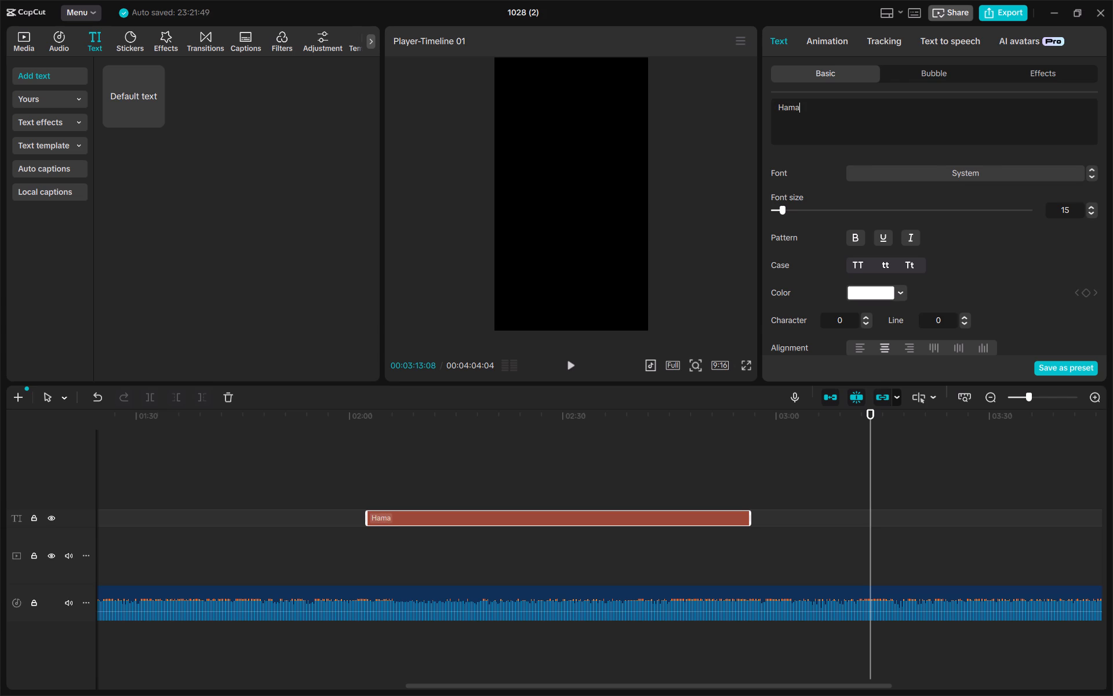
text(ra)
Add a second line reading "acha Wakt Kabhi Nhi" to the text clip.
key(Return)
text(acc)
text(ha)
key(BackSpace)
key(BackSpace)
key(BackSpace)
text(ha)
key(space)
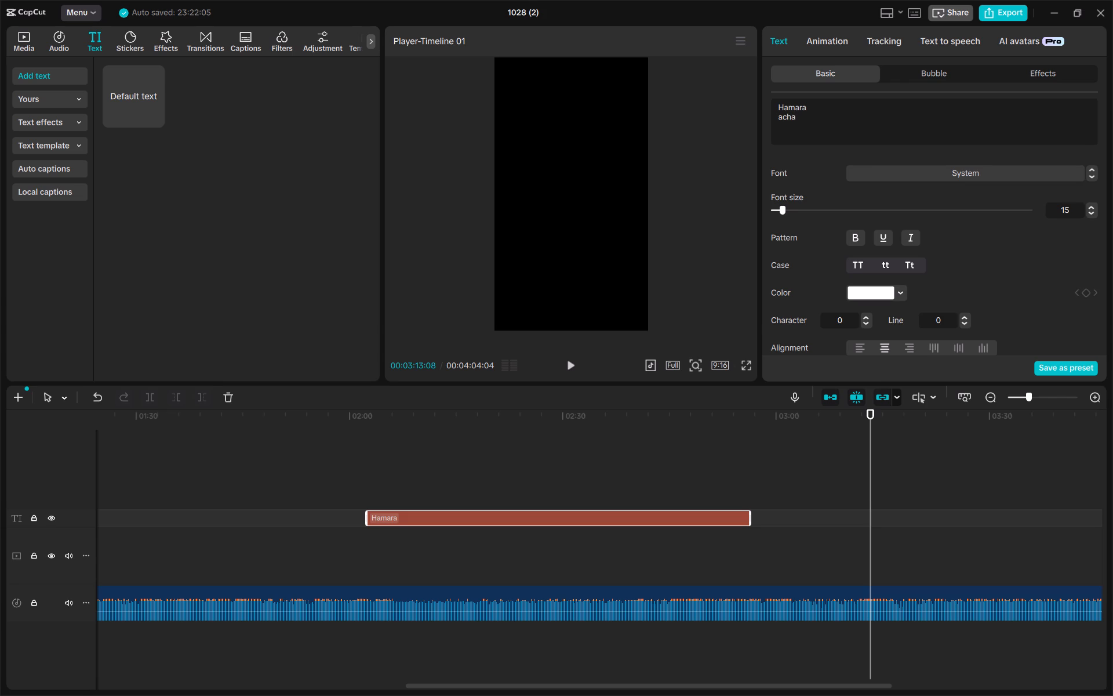
text(akt)
key(space)
text(ANHU)
key(BackSpace)
key(BackSpace)
key(BackSpace)
key(BackSpace)
key(BackSpace)
text(abhi)
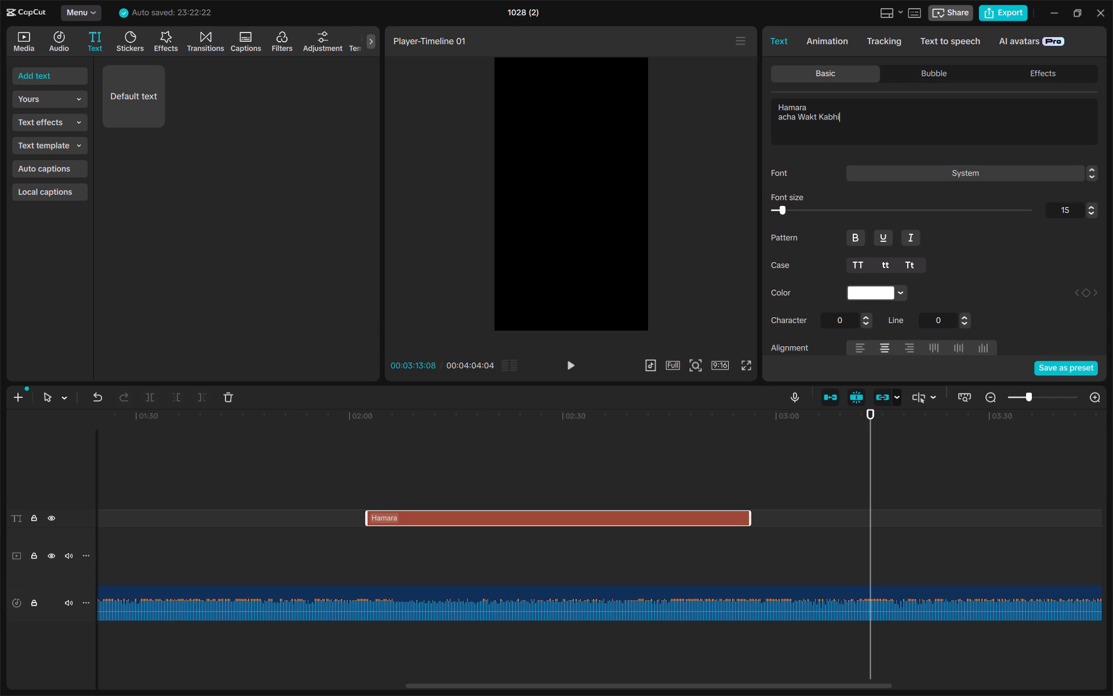
key(space)
key(n)
text(hi)
Add a third line reading "Aayega, isliye" to the text clip.
key(Return)
key(a)
text(yega)
key(BackSpace)
key(BackSpace)
key(BackSpace)
key(BackSpace)
text(ayega)
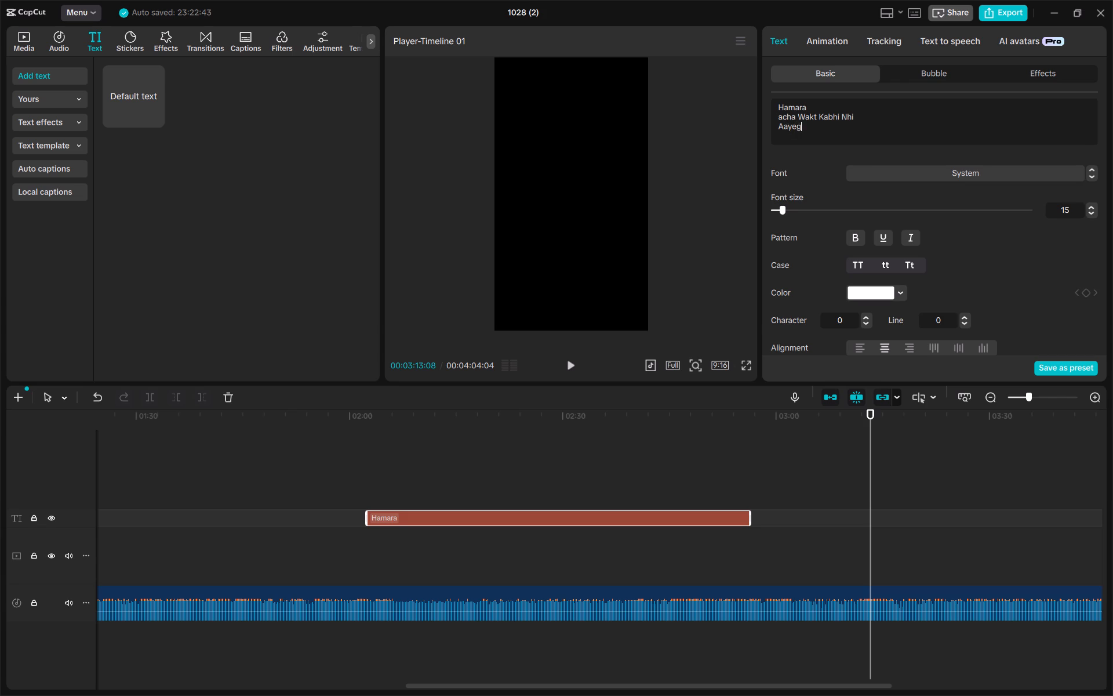
key(space)
key(BackSpace)
key(apostrophe)
key(BackSpace)
key(comma)
key(space)
text(isliye)
key(space)
Add a fourth line reading "Hum Bure Wakt" to the text clip.
key(Return)
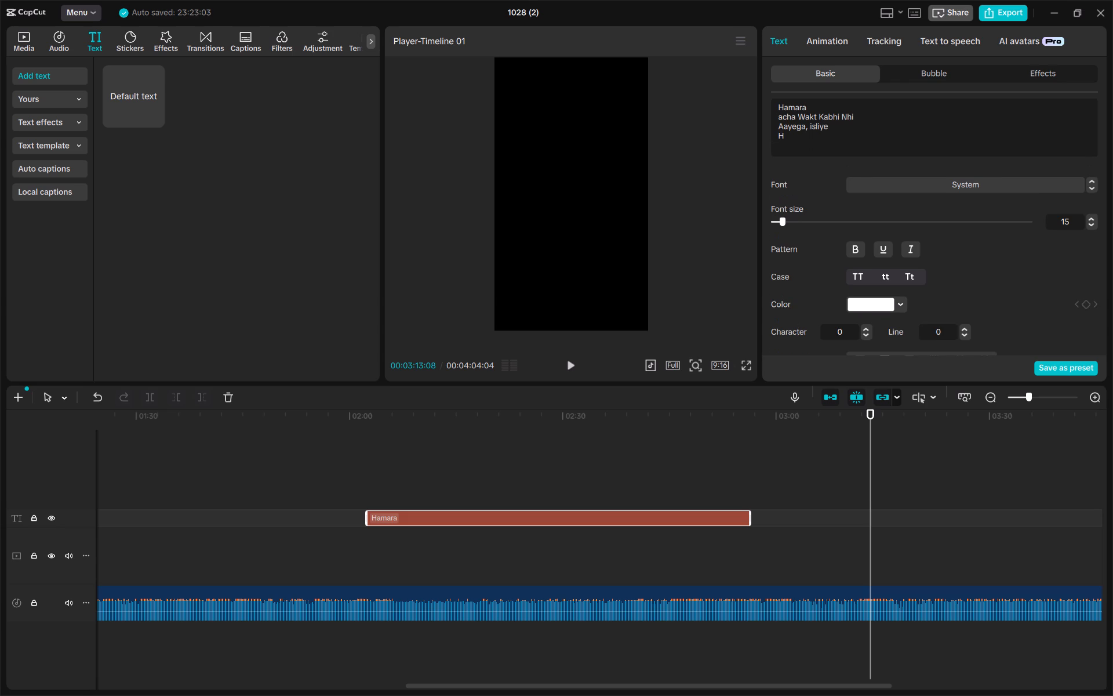
text(um)
key(space)
text(ure)
key(space)
text(akt)
key(space)
Add a fifth line reading "Main hii Enjoy" to the text clip.
key(Return)
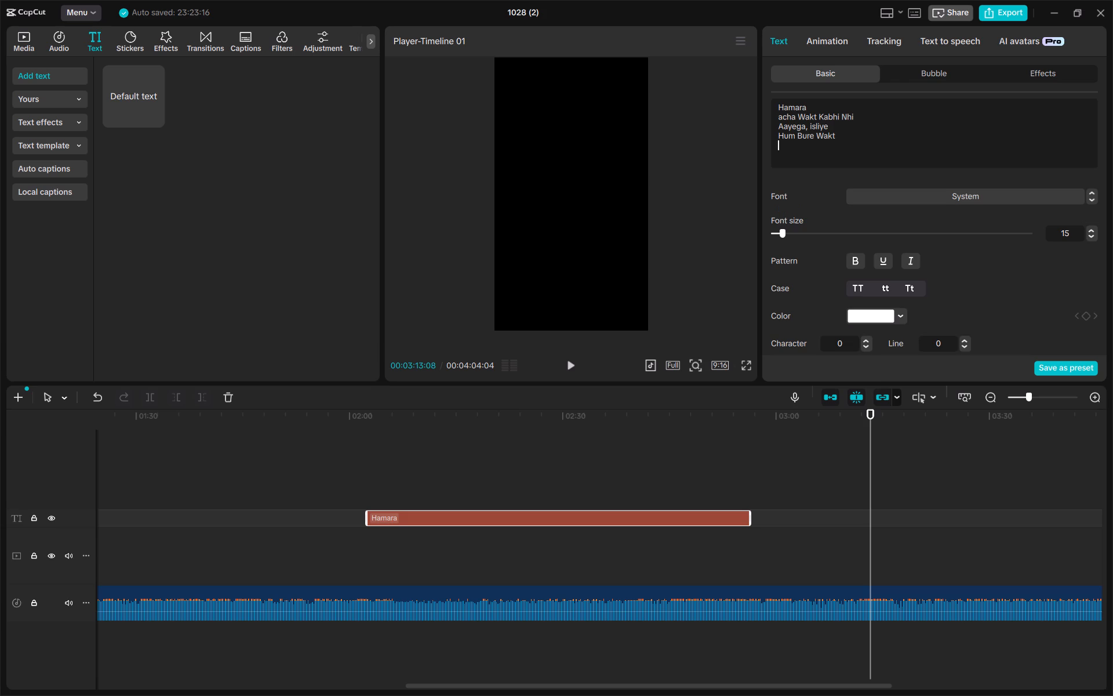
key(BackSpace)
key(a)
key(i)
key(BackSpace)
text(in)
key(space)
key(BackSpace)
text(hii)
key(space)
key(n)
text(joy)
key(space)
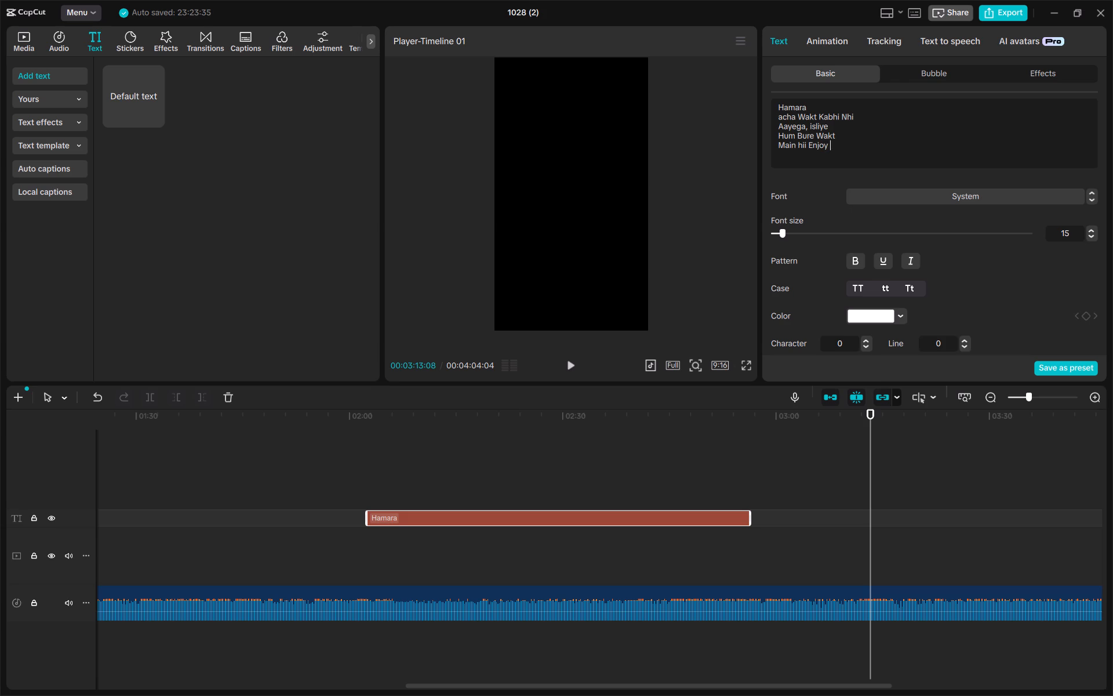
Add a sixth line reading "Kr lete hain" to finish the text clip's wording.
key(Return)
text(r)
key(space)
key(l)
text(ete)
key(space)
text(hain)
click(552, 186)
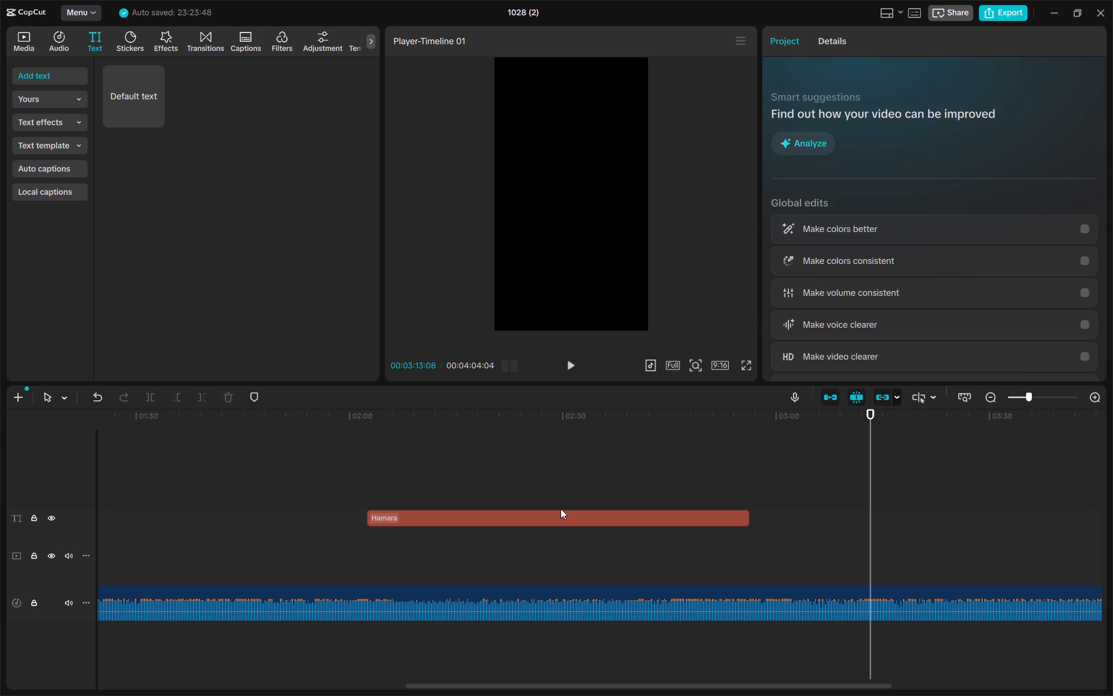
Set the text clip's colour to the light grey D9D6D6.
click(560, 511)
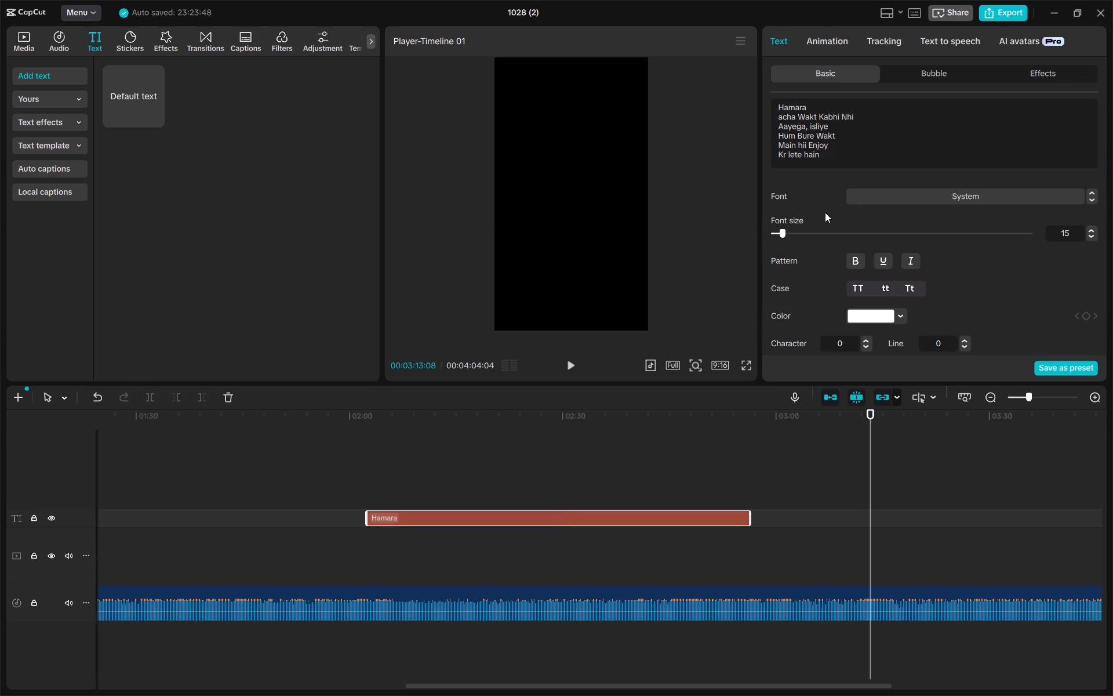
click(902, 317)
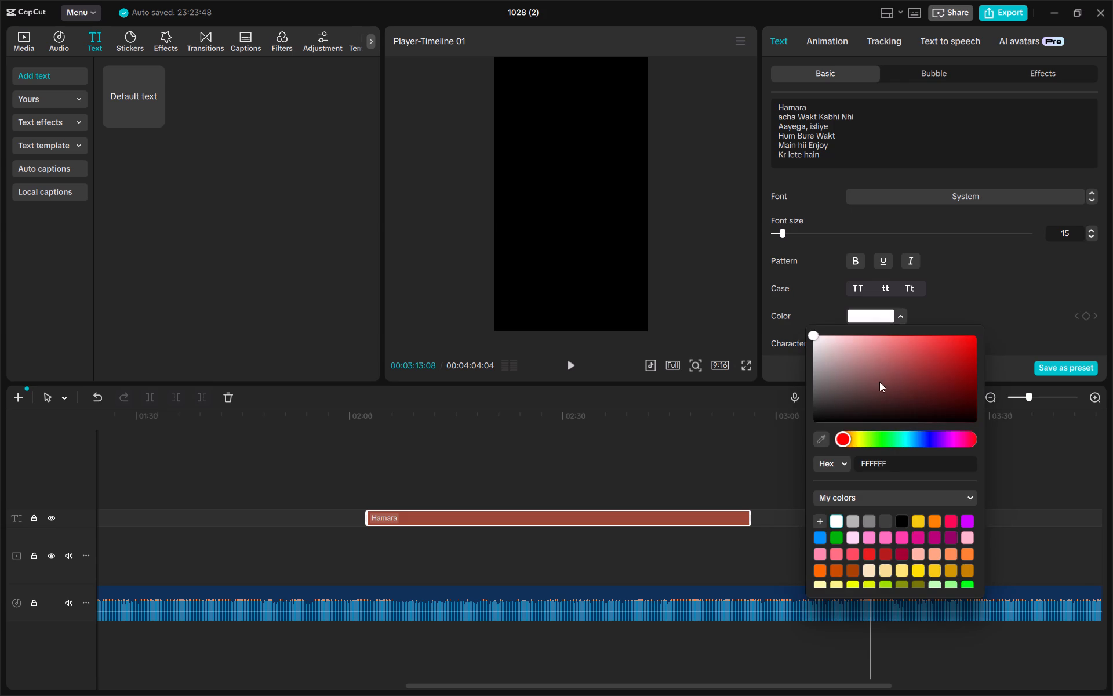
click(835, 356)
drag(830, 354, 816, 349)
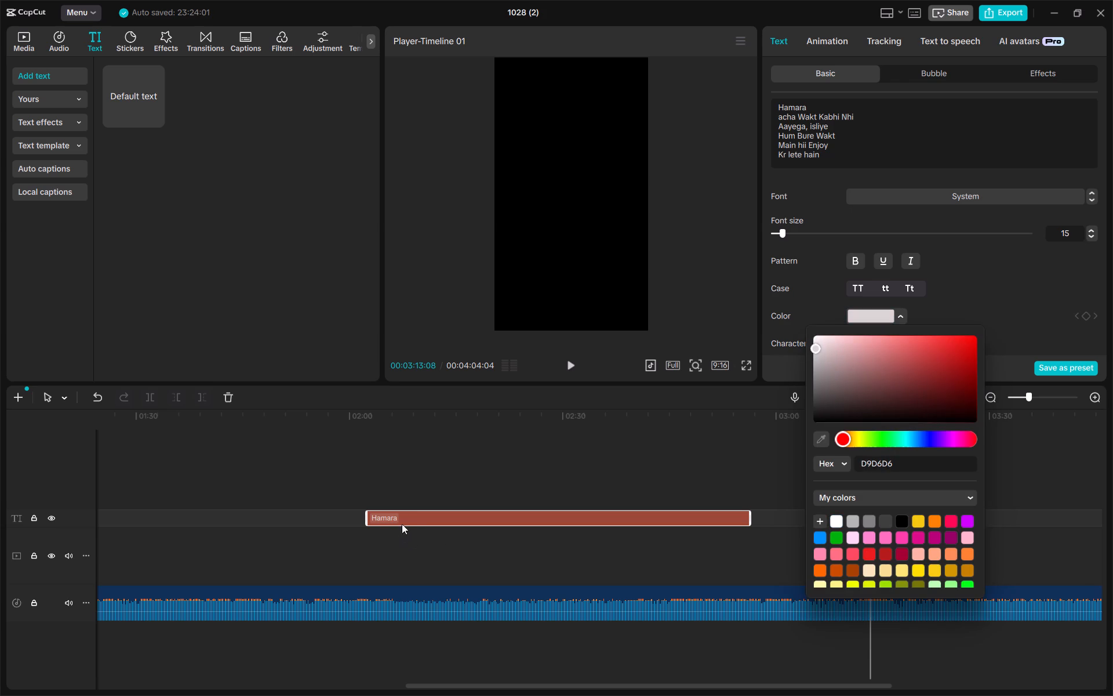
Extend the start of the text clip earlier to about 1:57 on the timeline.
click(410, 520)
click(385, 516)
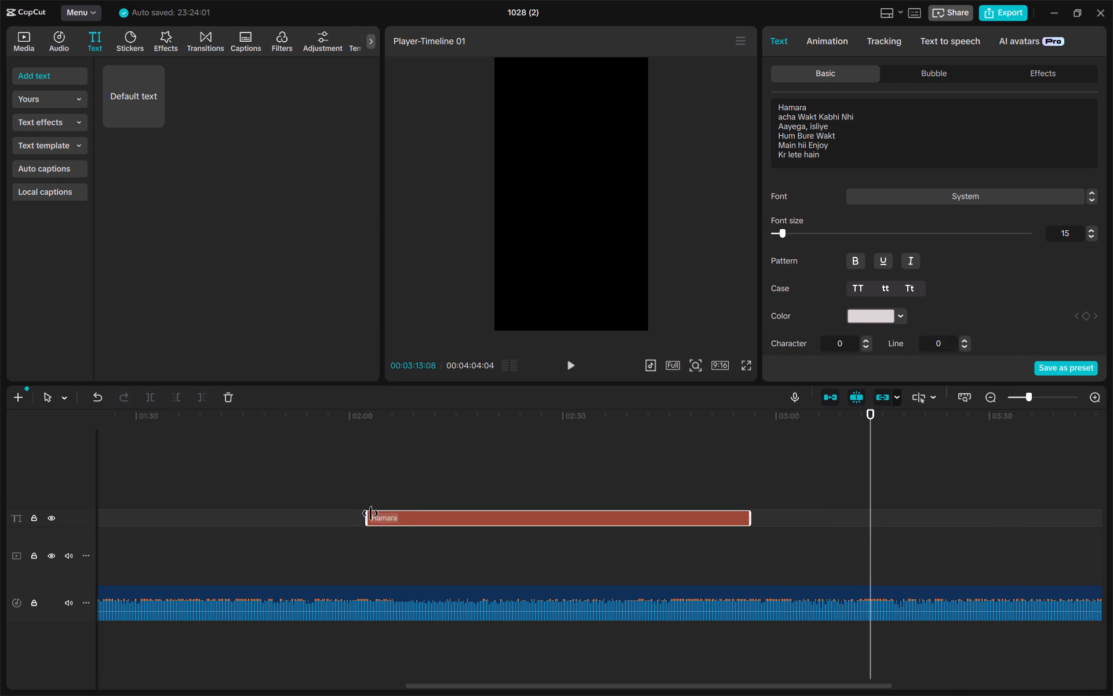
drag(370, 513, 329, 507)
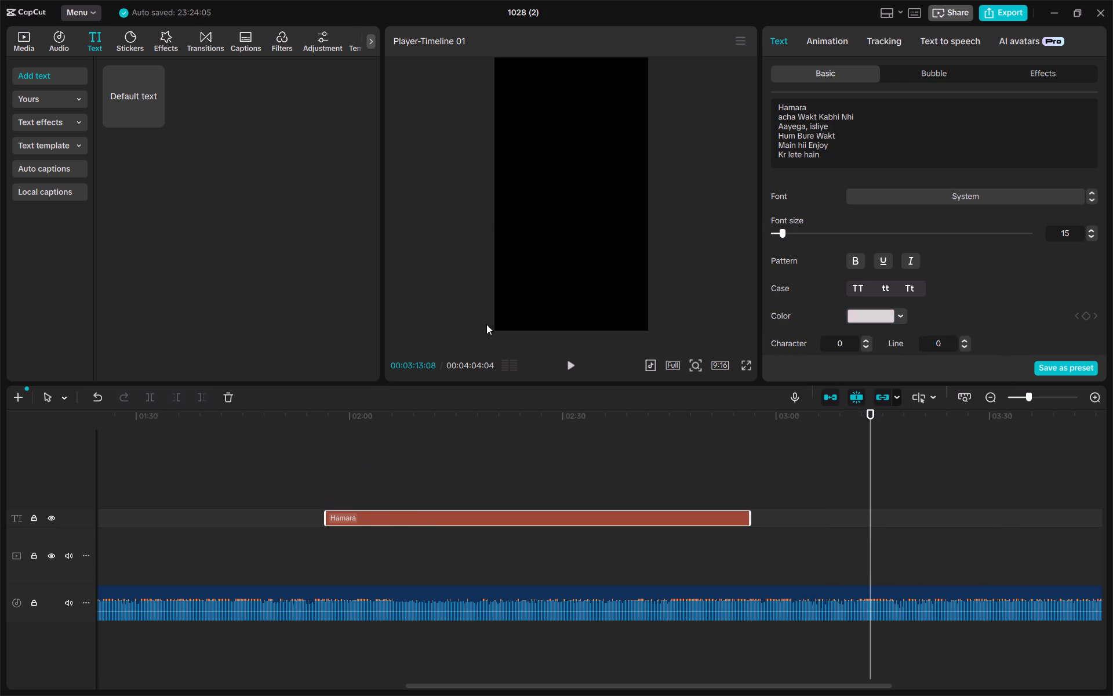
Inspect the text overlay in the preview at about 1:58, dismissing the text-to-speech suggestion.
click(337, 510)
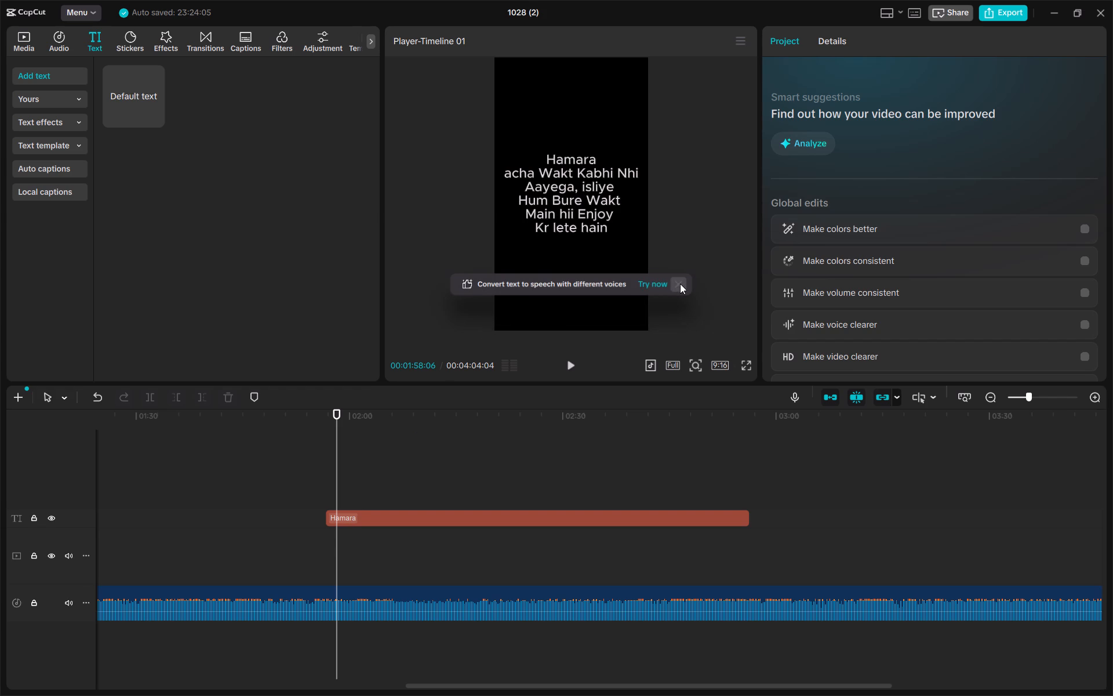
click(680, 284)
click(561, 183)
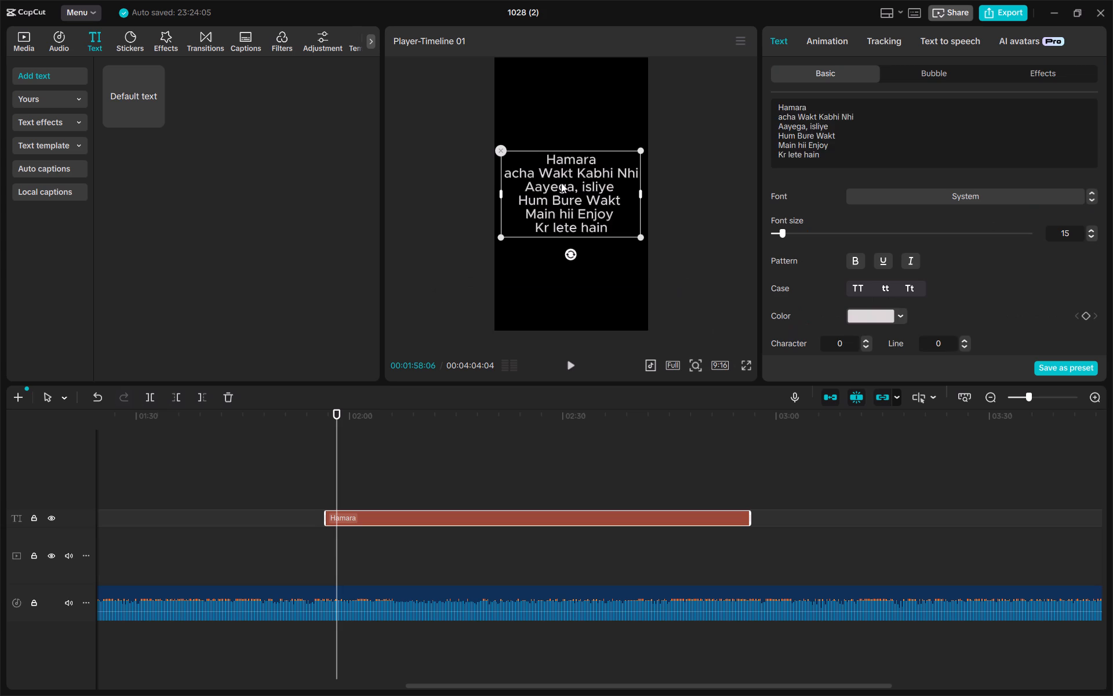
drag(561, 183, 561, 172)
click(682, 230)
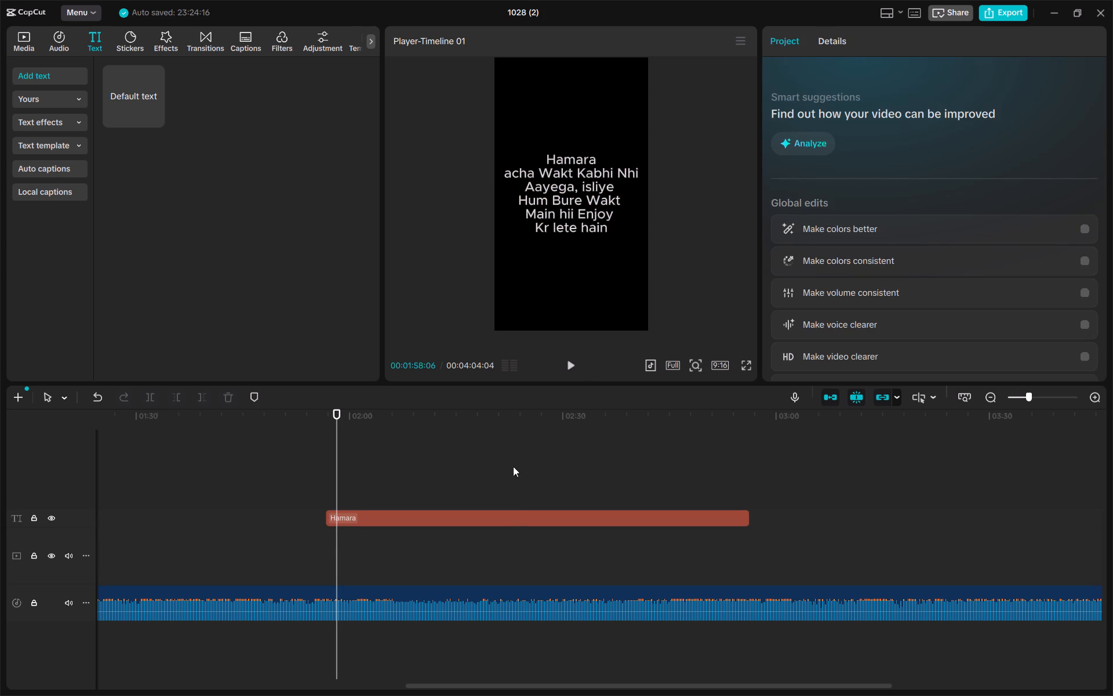
Move the text clip earlier so it ends at about 2:34, and stretch its start back to 0:00.
click(514, 513)
drag(514, 513, 265, 507)
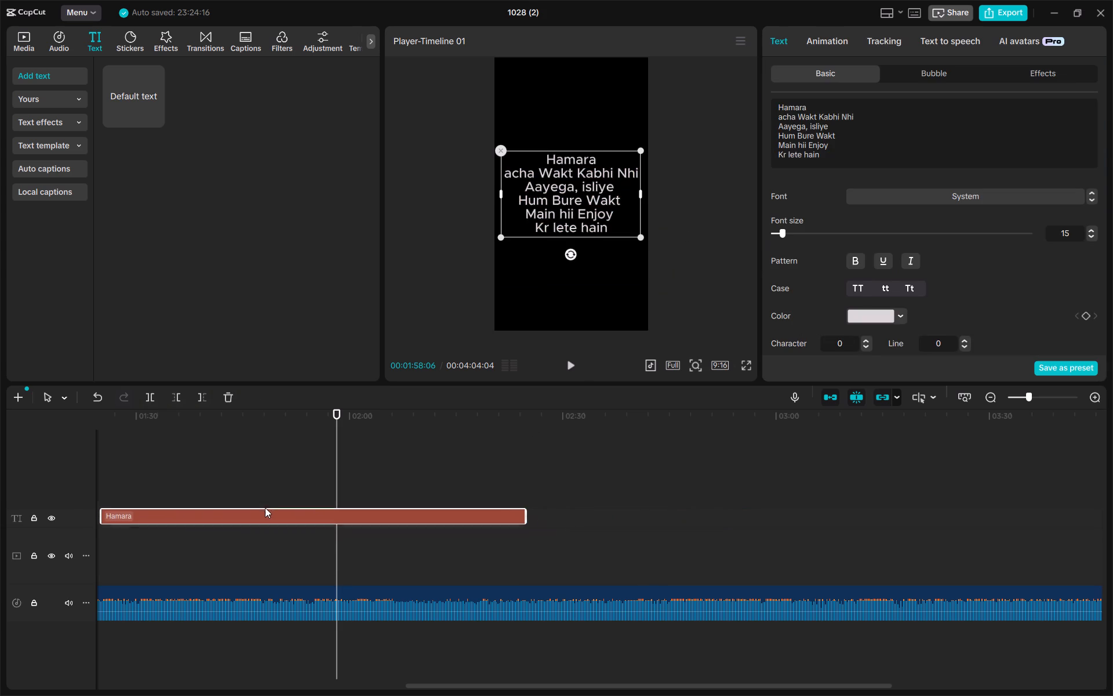
drag(265, 507, 355, 535)
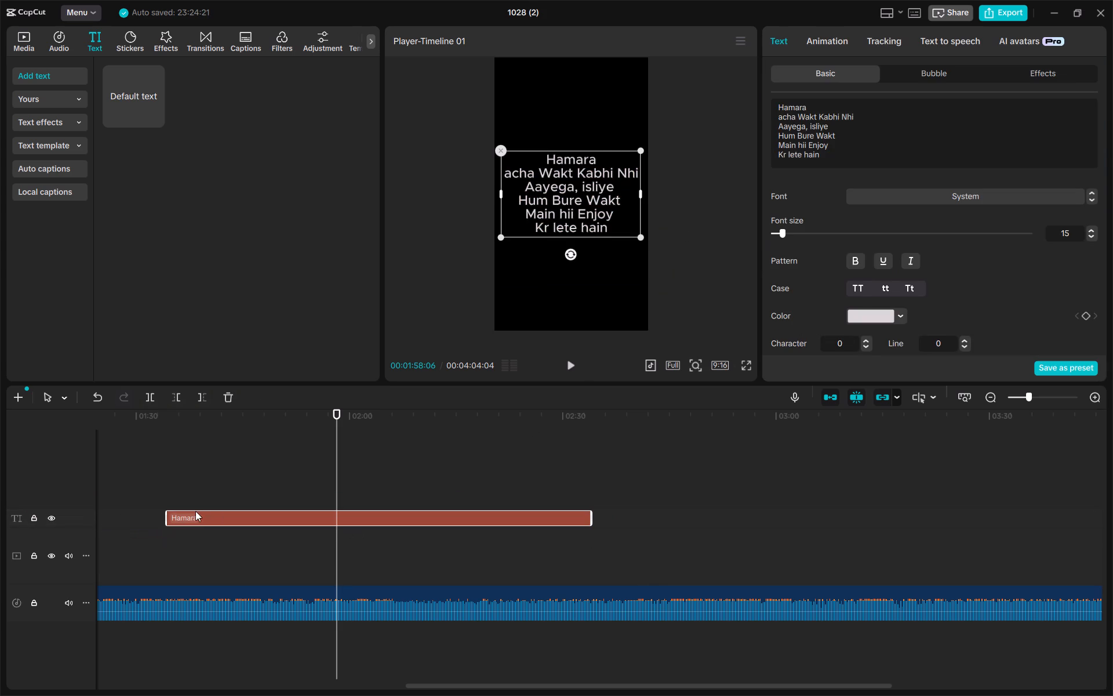
drag(170, 515, 50, 486)
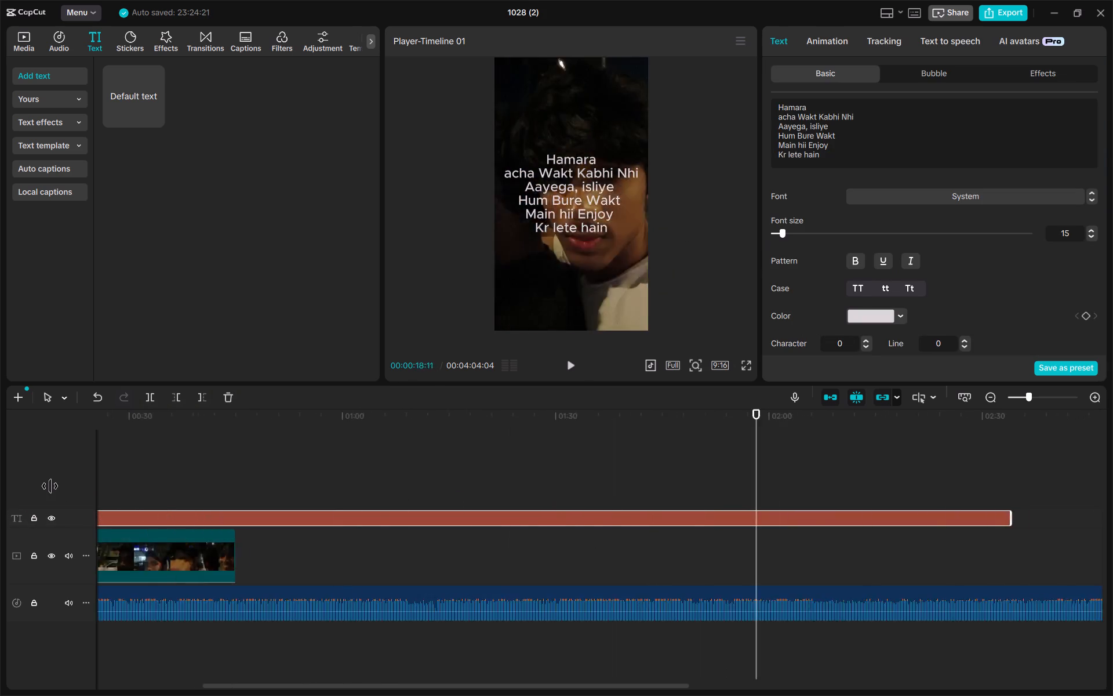
drag(50, 486, 49, 485)
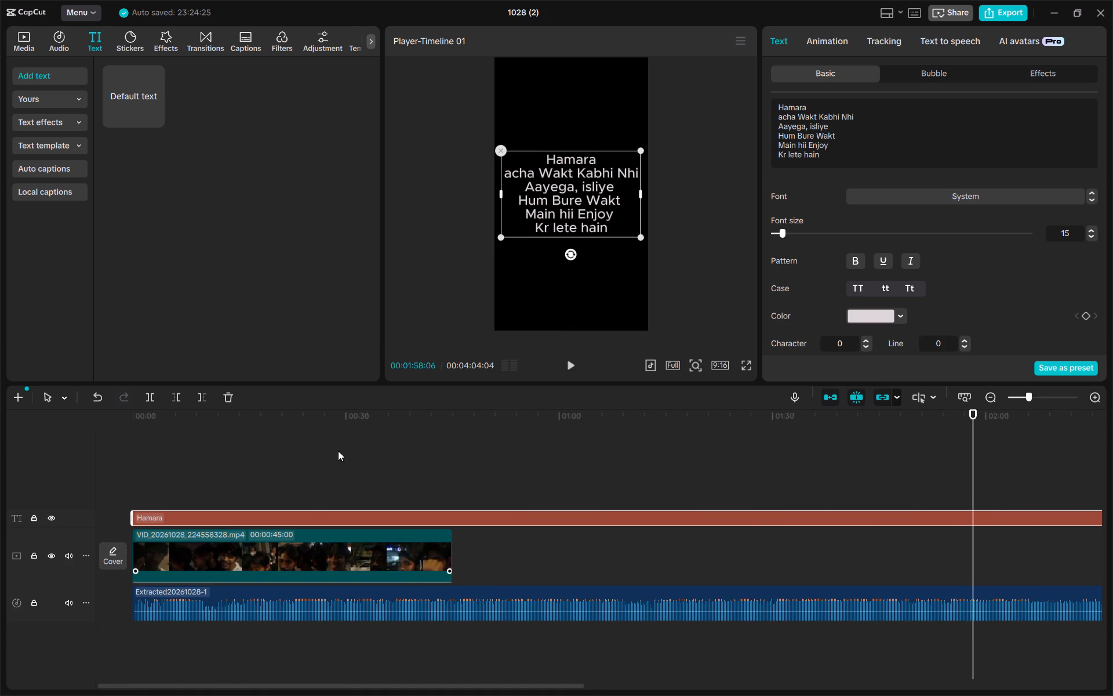
Scrub through the timeline to examine how the text, video and music clips line up.
click(315, 452)
click(858, 550)
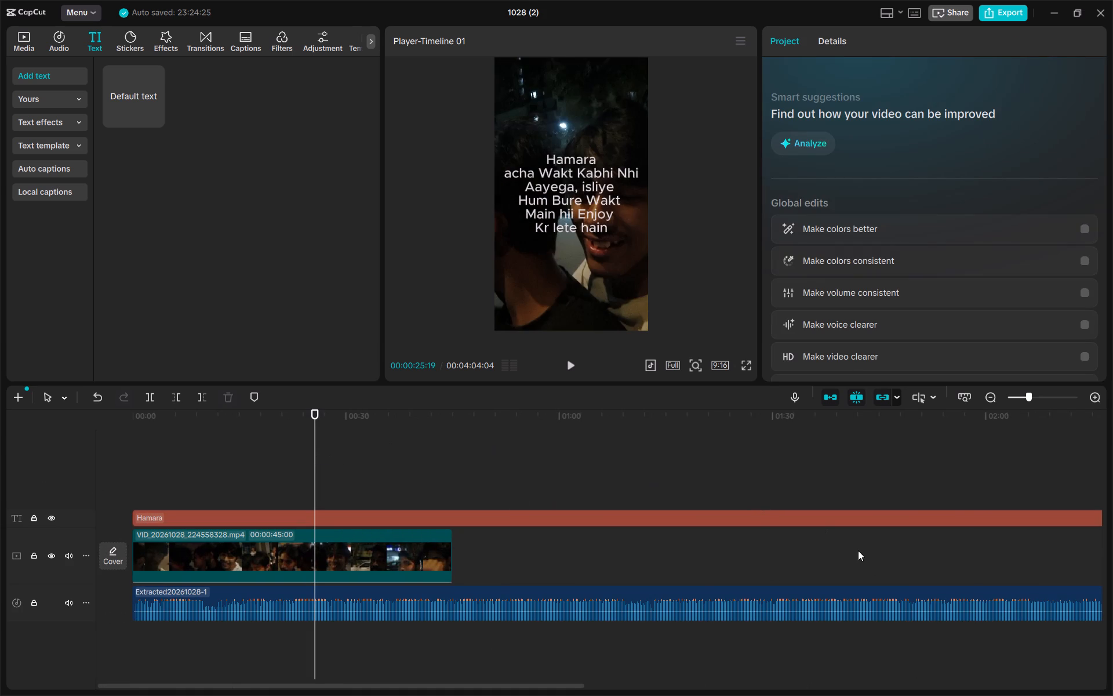
drag(861, 562, 1093, 575)
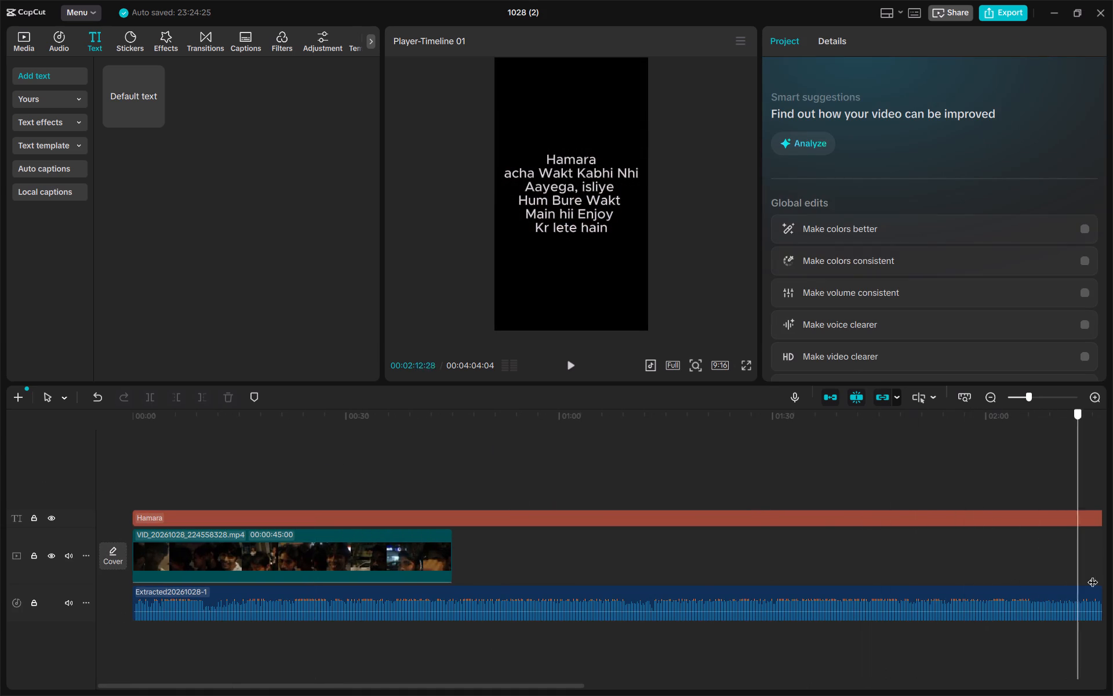
drag(1093, 575, 852, 564)
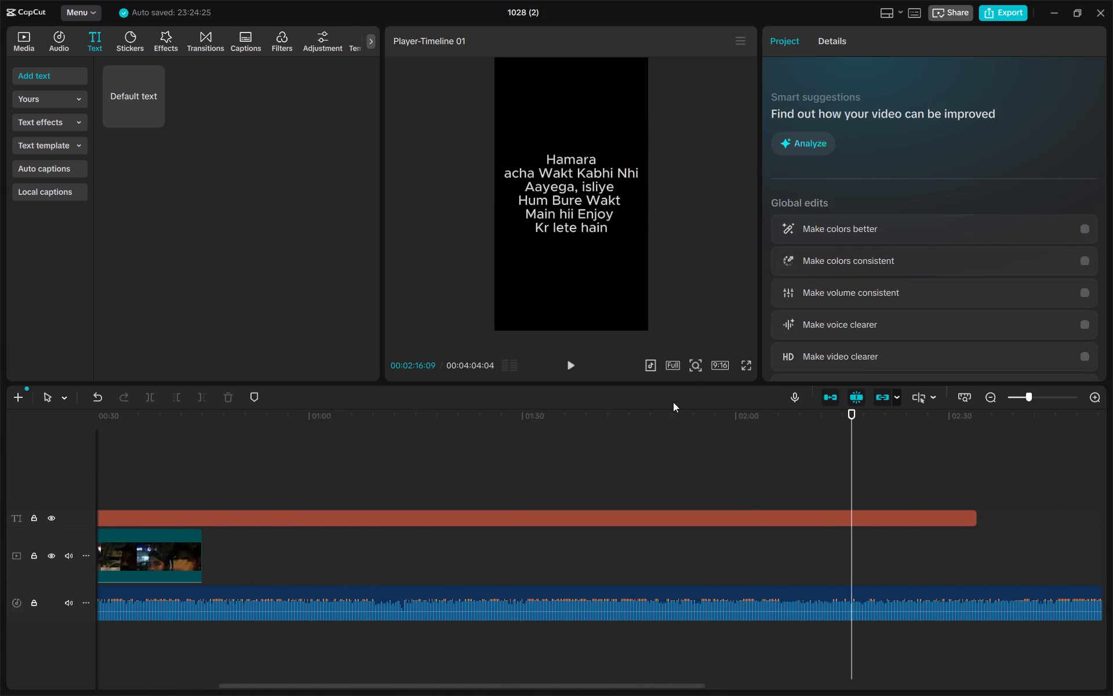
click(783, 581)
drag(765, 570, 734, 563)
click(735, 561)
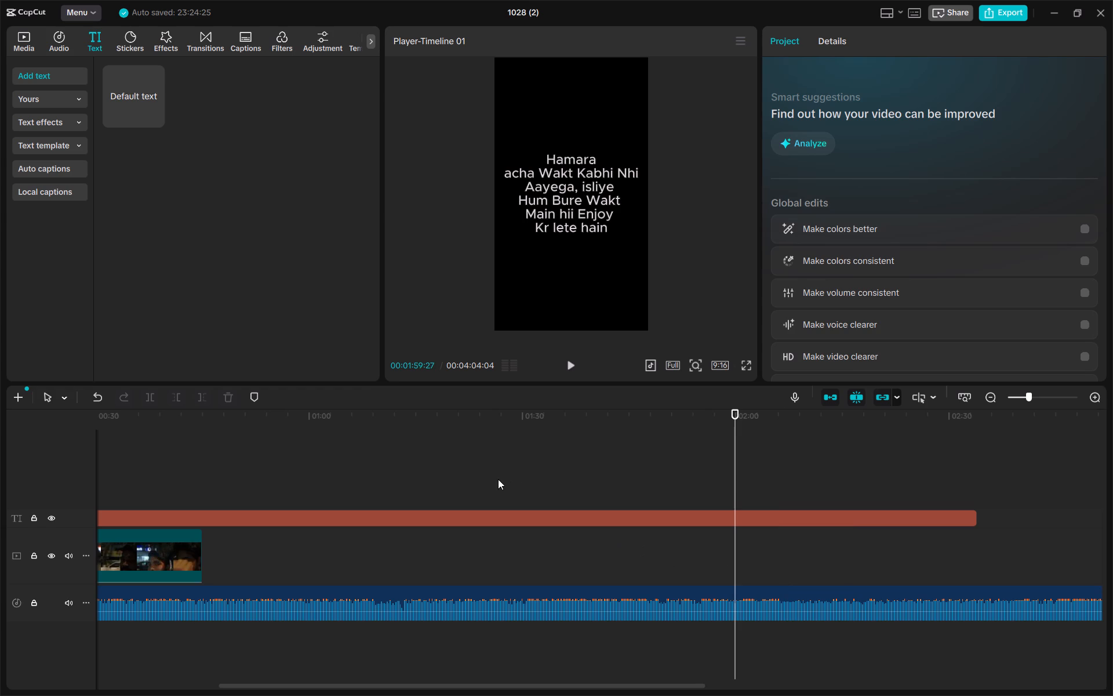
click(272, 462)
drag(270, 462, 195, 456)
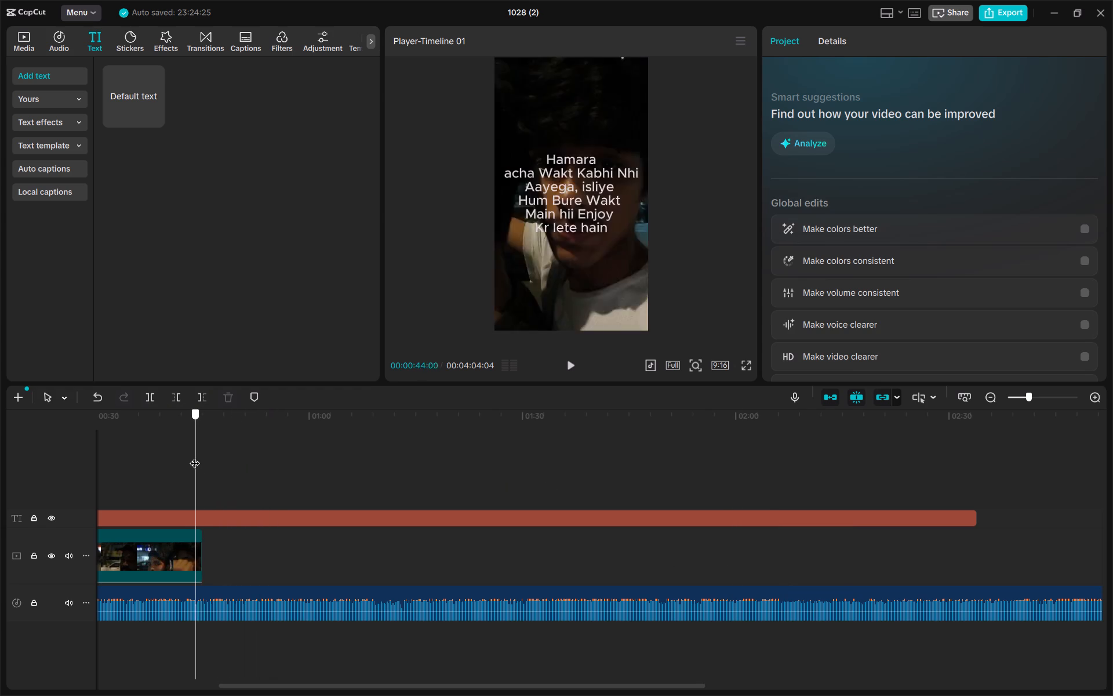
drag(195, 456, 718, 538)
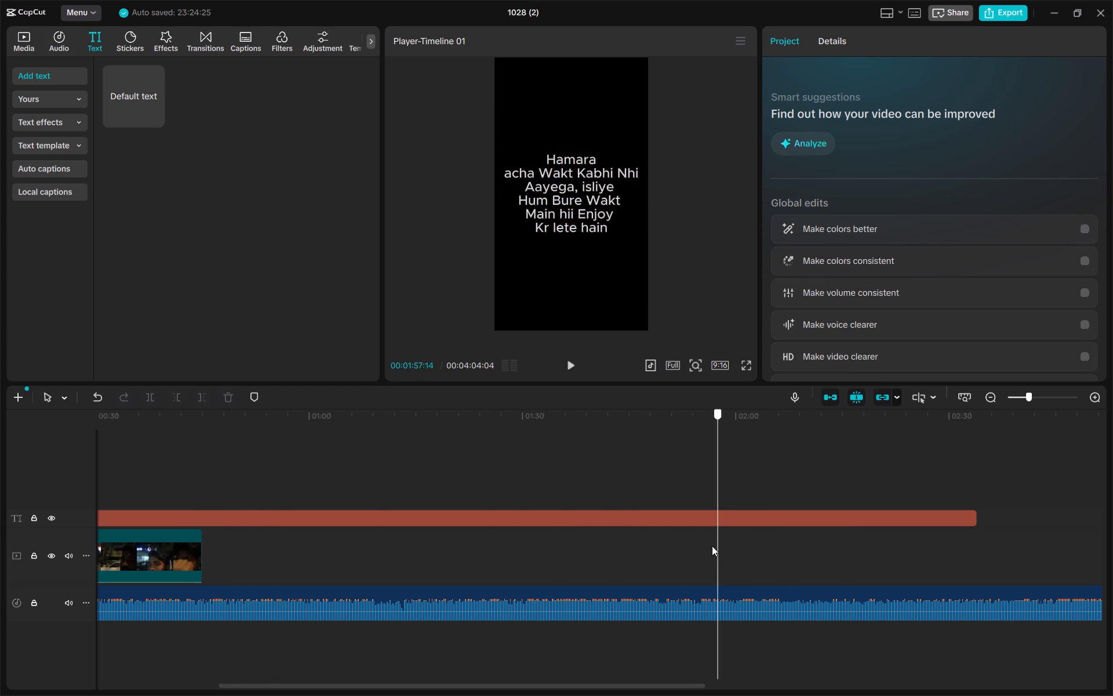
Listen to the music at several points from about 1:55 through to near its end.
click(700, 560)
click(576, 368)
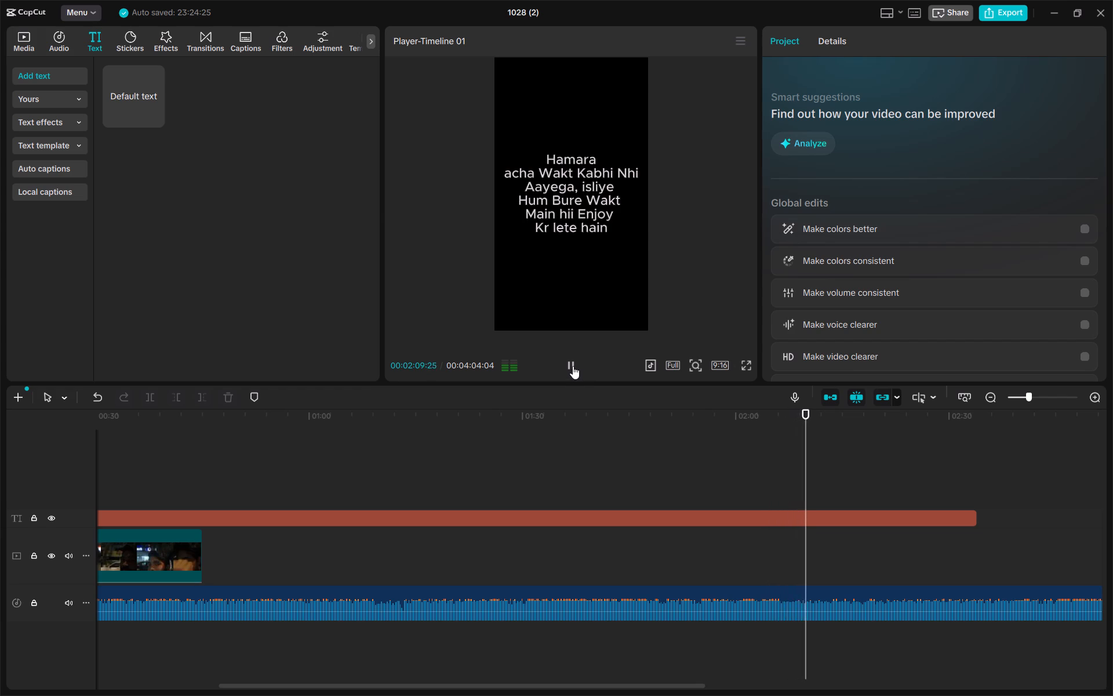
click(876, 561)
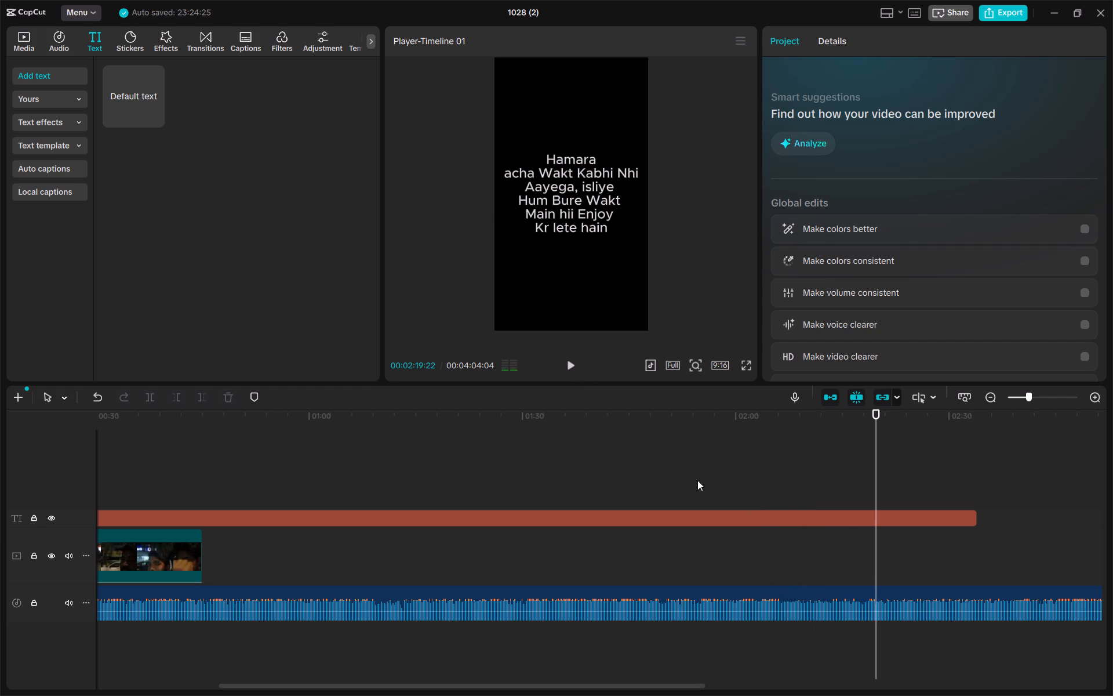
click(565, 368)
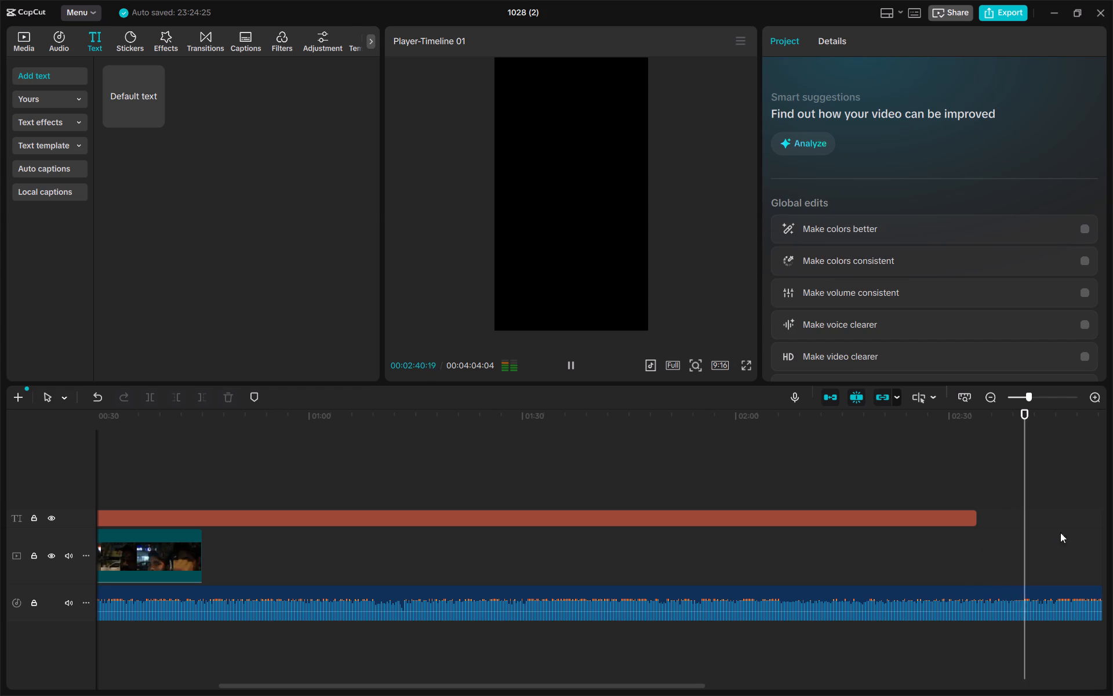
drag(986, 554, 963, 557)
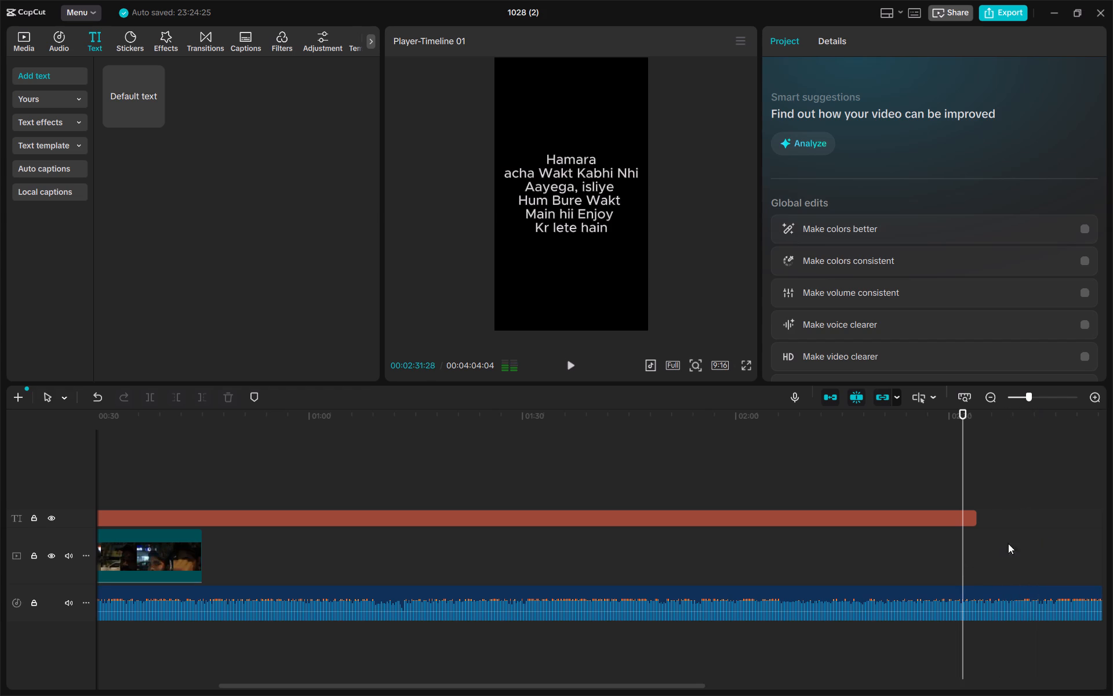
drag(964, 527, 1112, 536)
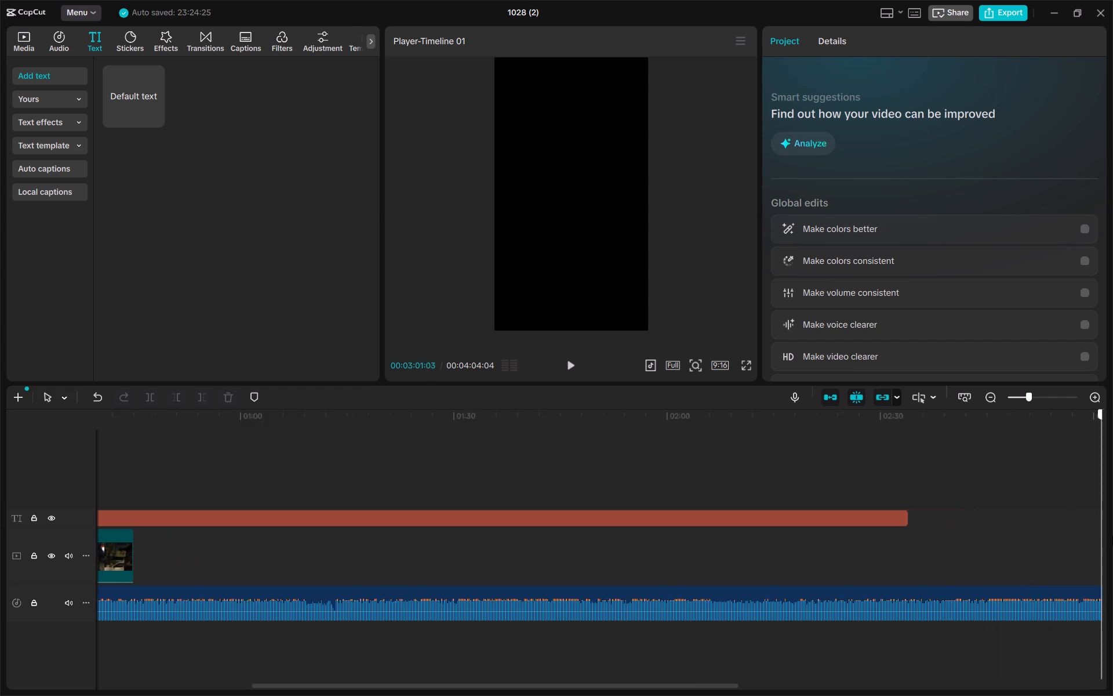
drag(1112, 536, 1112, 567)
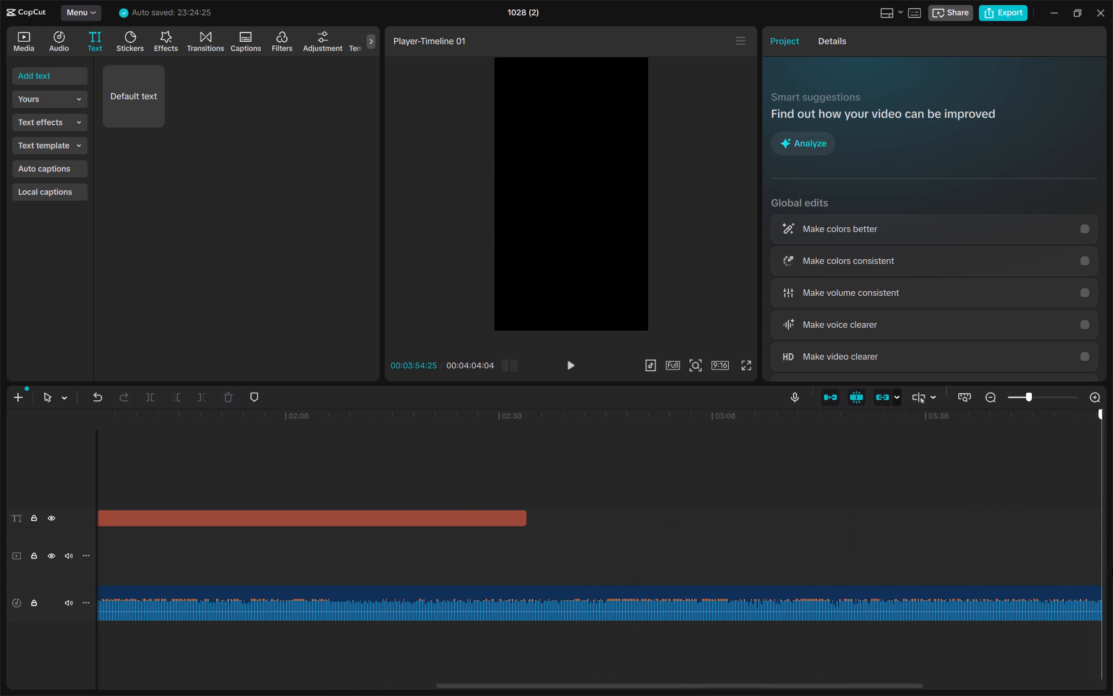
drag(1112, 567, 482, 541)
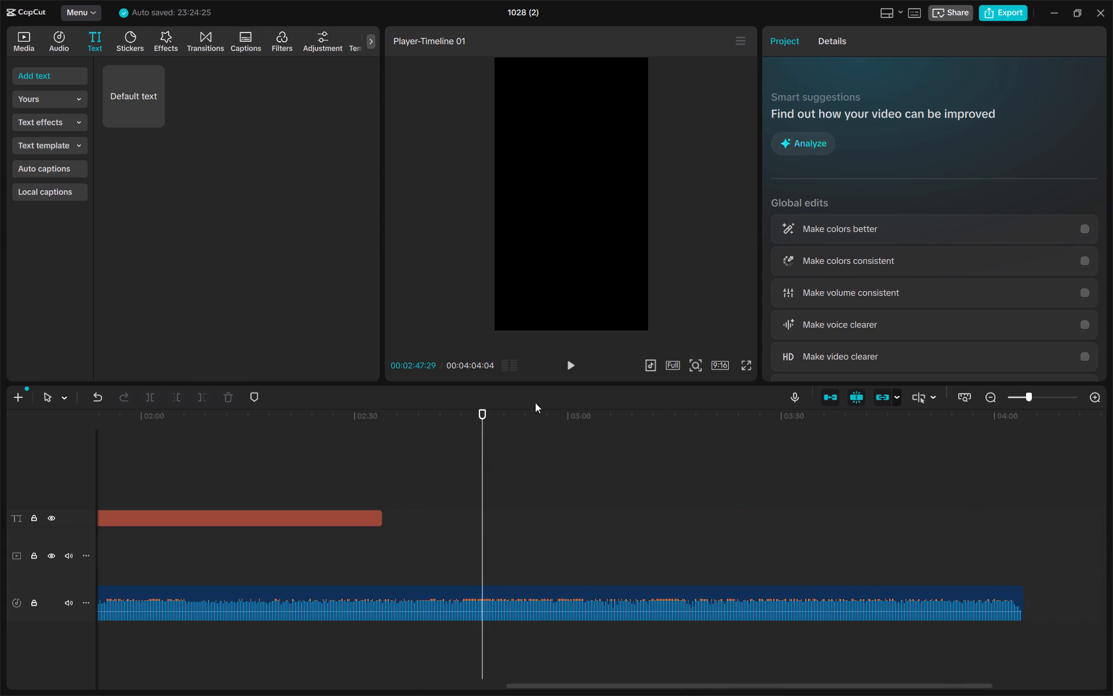
click(579, 365)
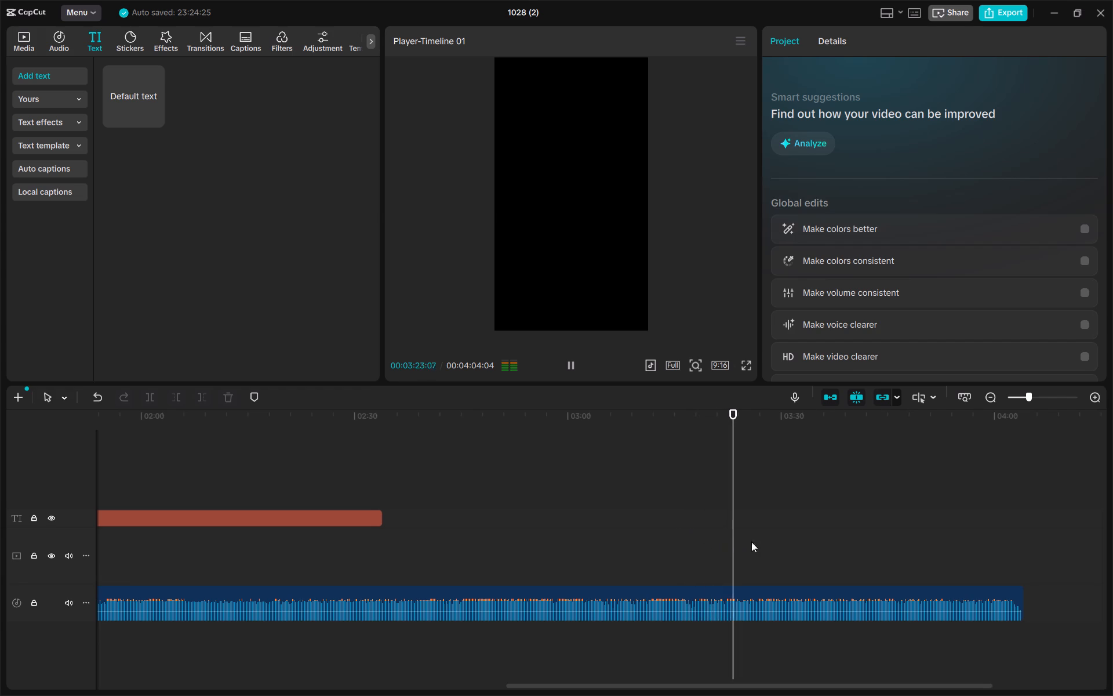
click(795, 542)
click(561, 357)
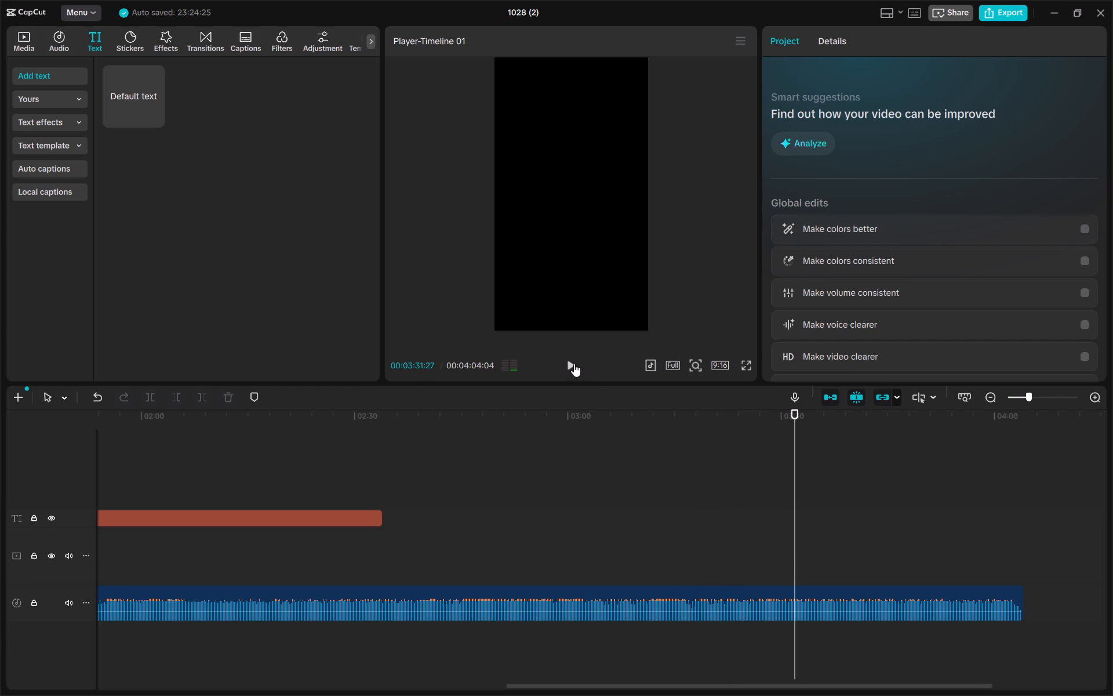
click(579, 365)
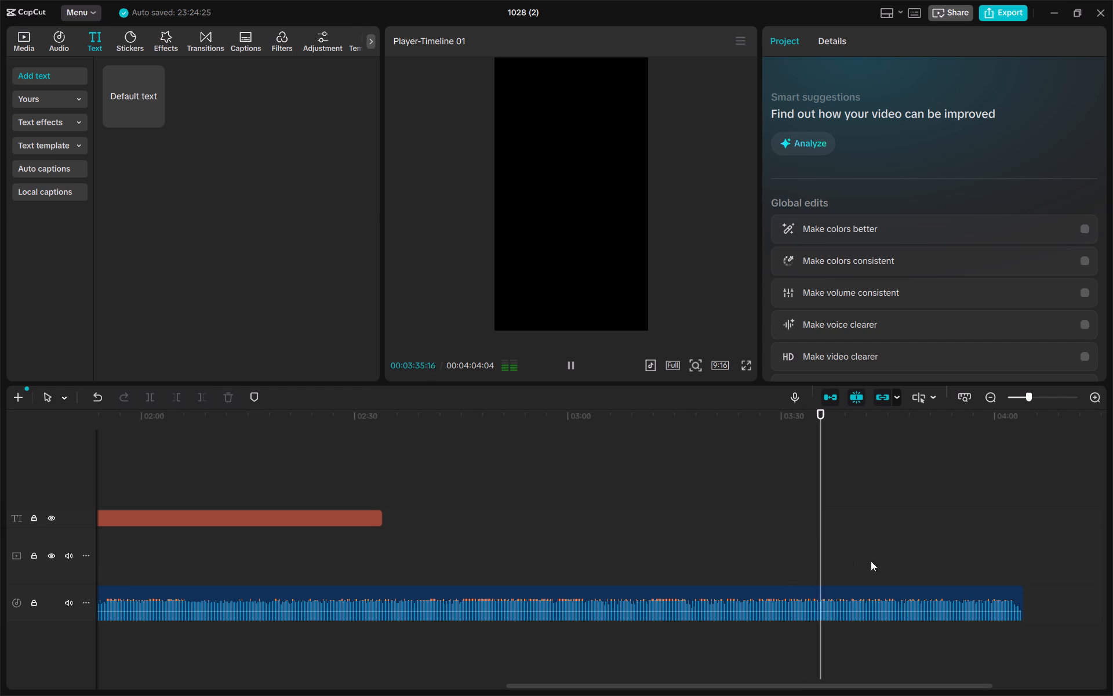
click(910, 562)
click(573, 363)
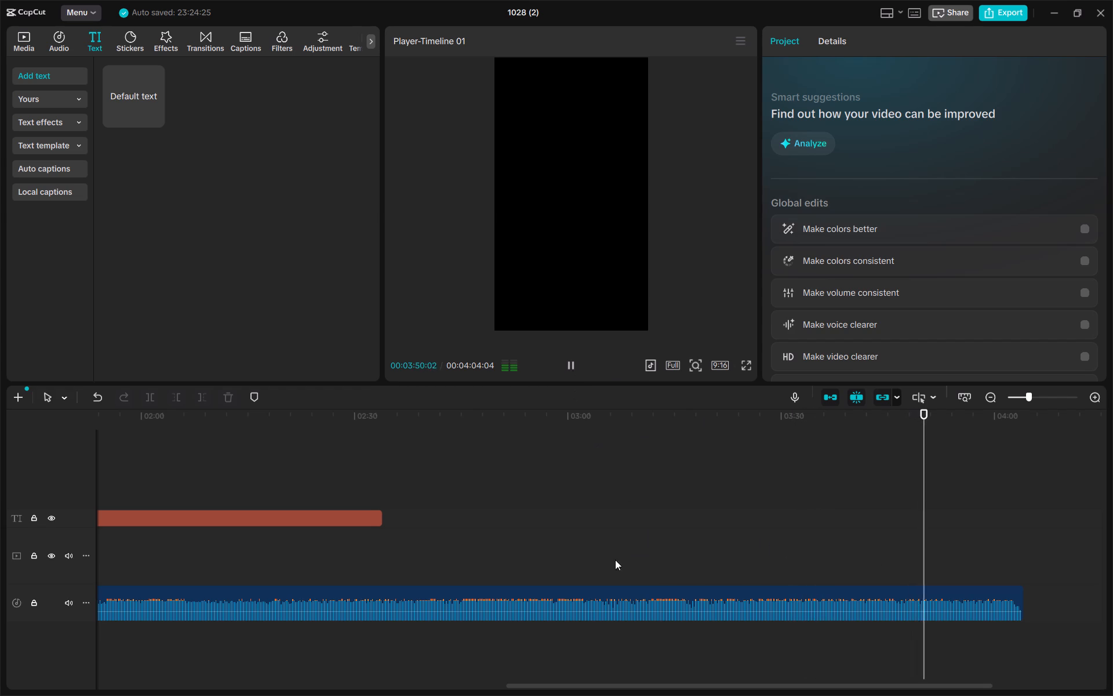
Review the video from 0:00, replaying its opening with the text and music.
click(583, 571)
drag(583, 571, 26, 534)
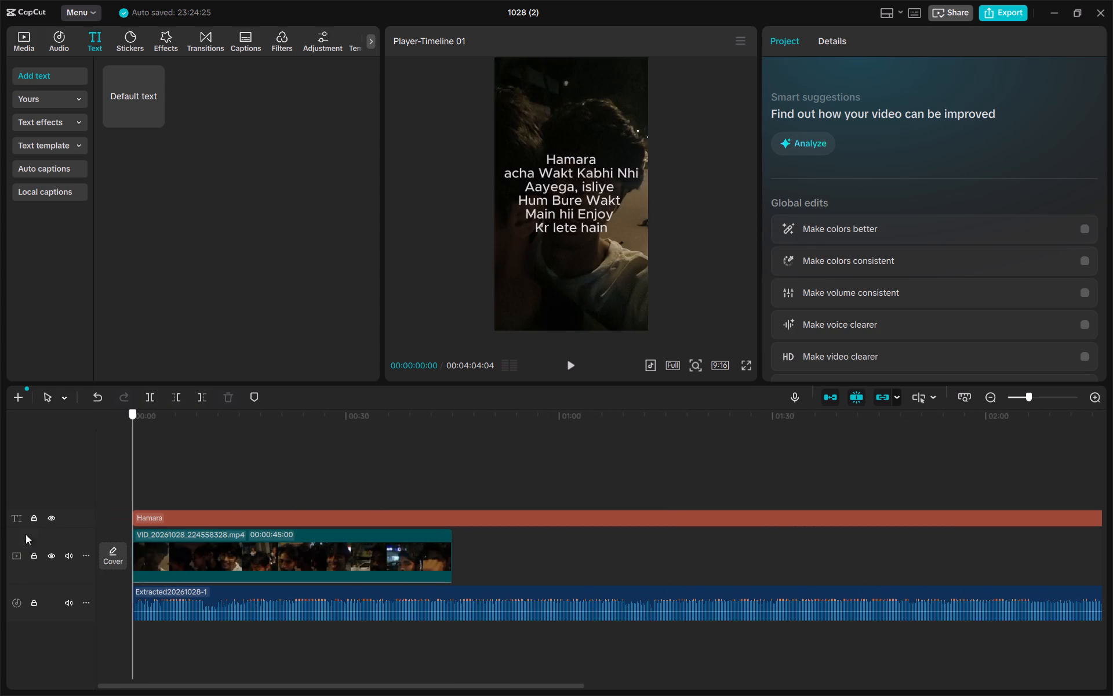
drag(26, 534, 63, 525)
click(170, 487)
click(568, 363)
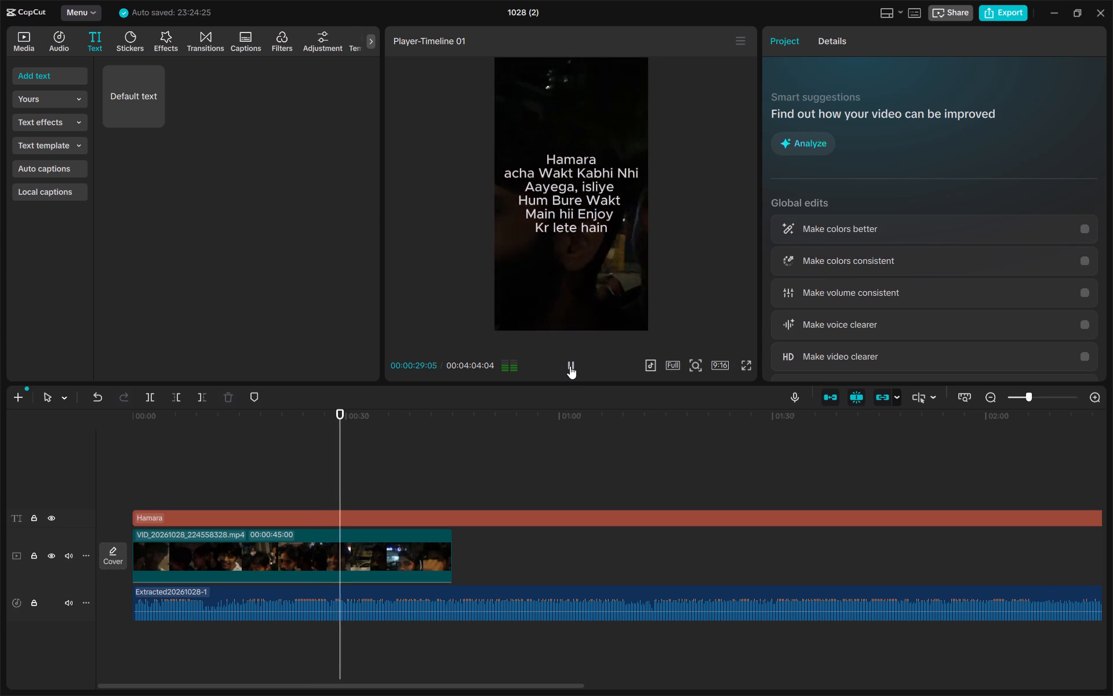
click(570, 366)
click(208, 470)
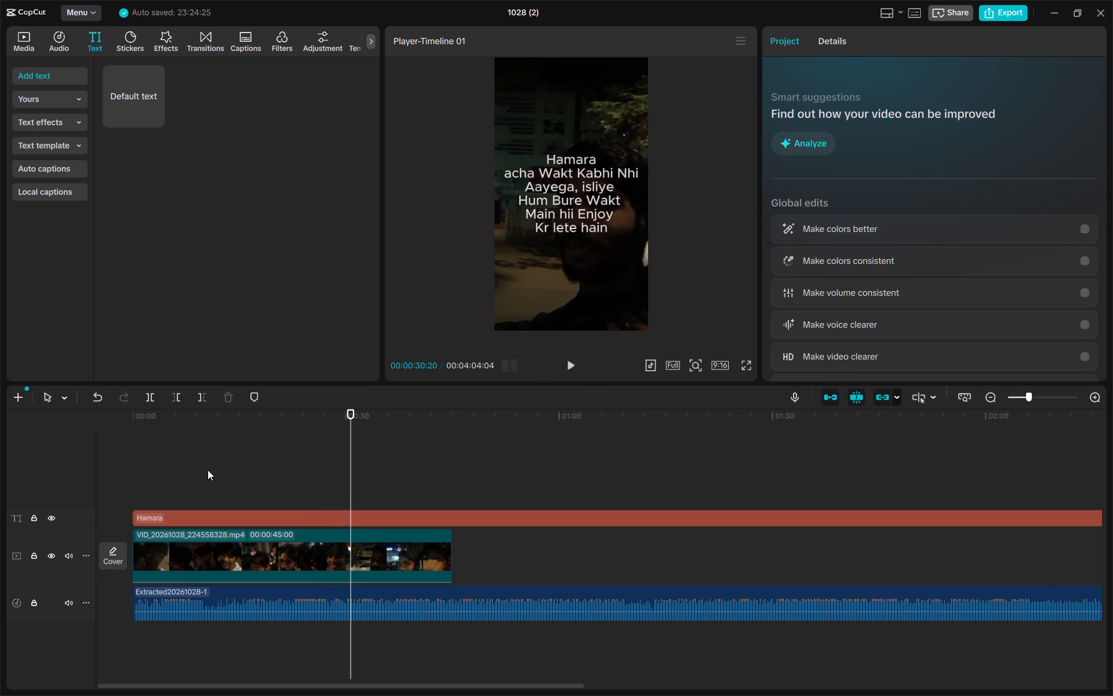
drag(208, 470, 93, 469)
click(566, 361)
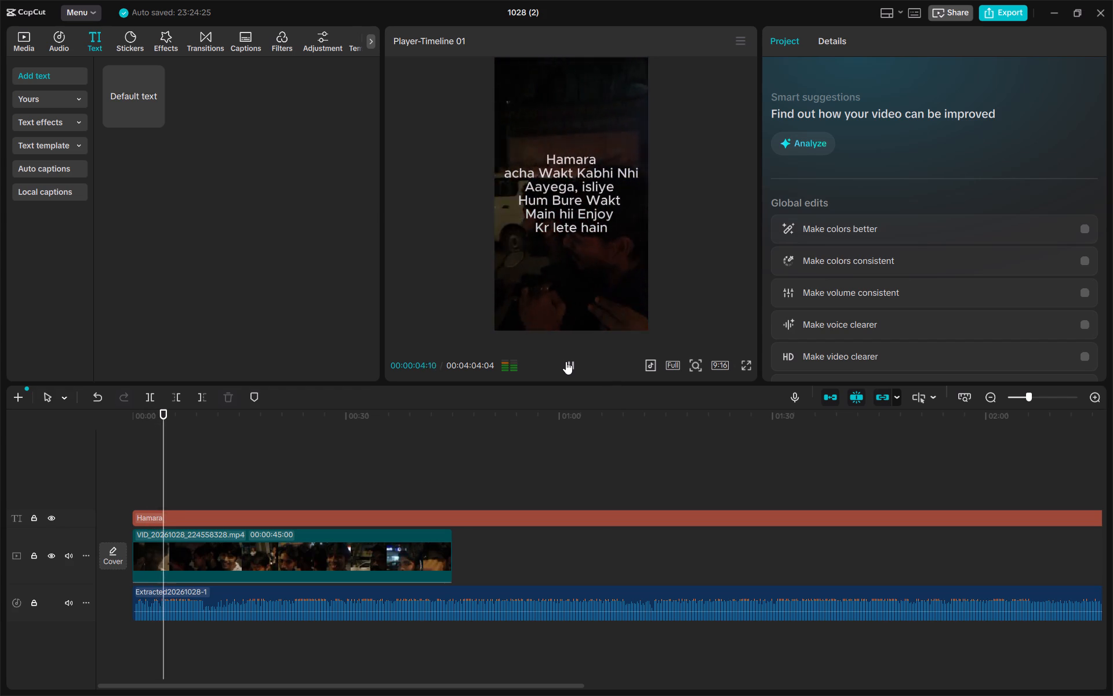
click(566, 361)
click(275, 532)
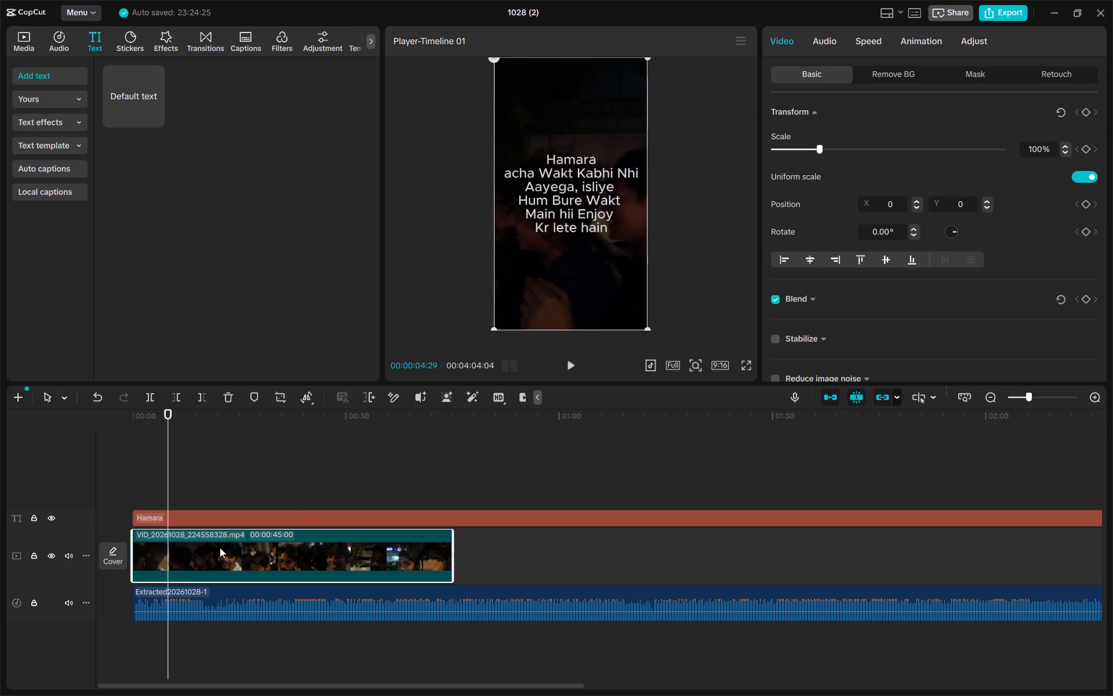
drag(169, 503, 121, 488)
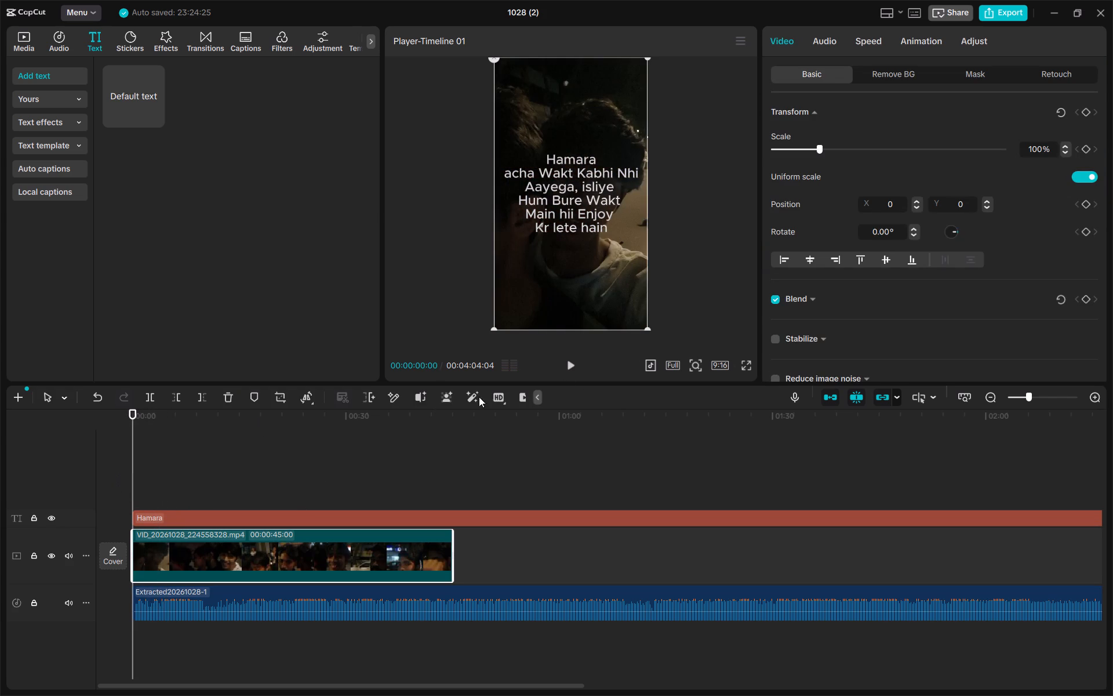
click(569, 369)
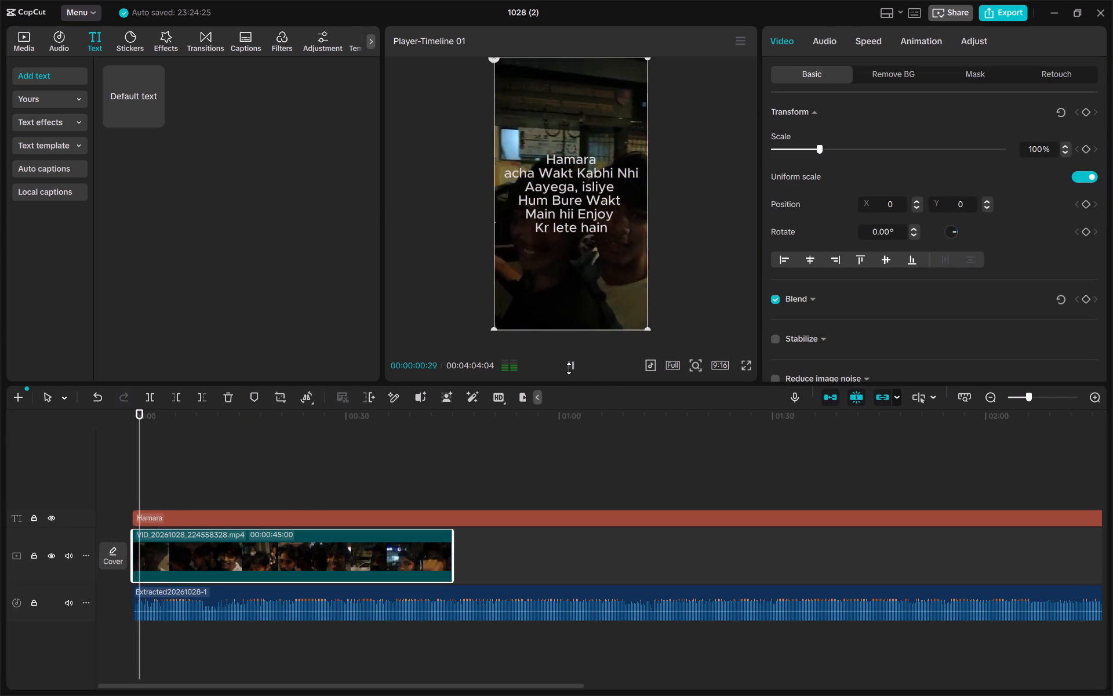
click(569, 368)
Scale the Hindi text overlay down slightly so it sits within the frame's side edges.
click(569, 201)
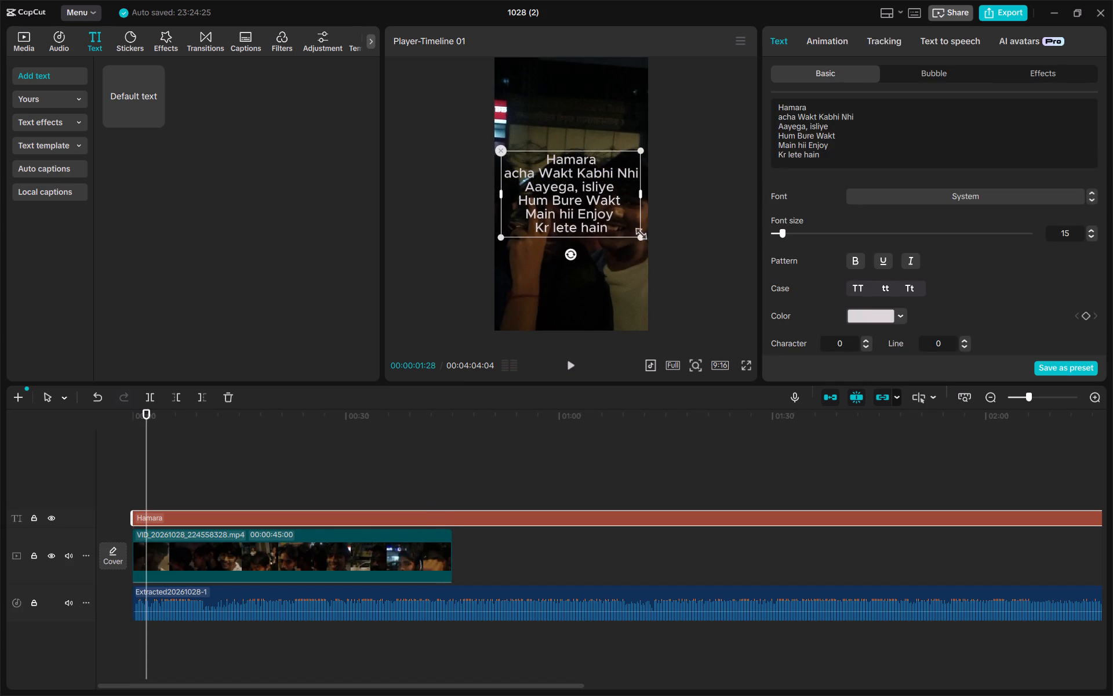
drag(637, 237, 636, 256)
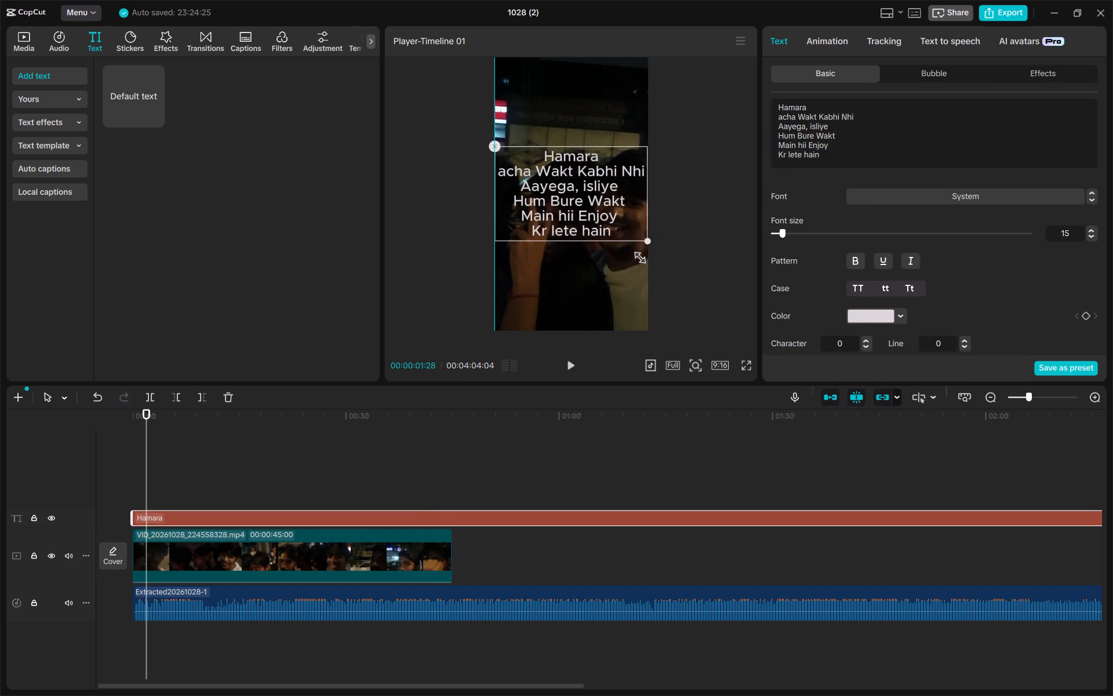
drag(636, 256, 631, 238)
Apply the white preset style with a black outline to the text overlay and look through its remaining style settings.
scroll(883, 276, down, 1)
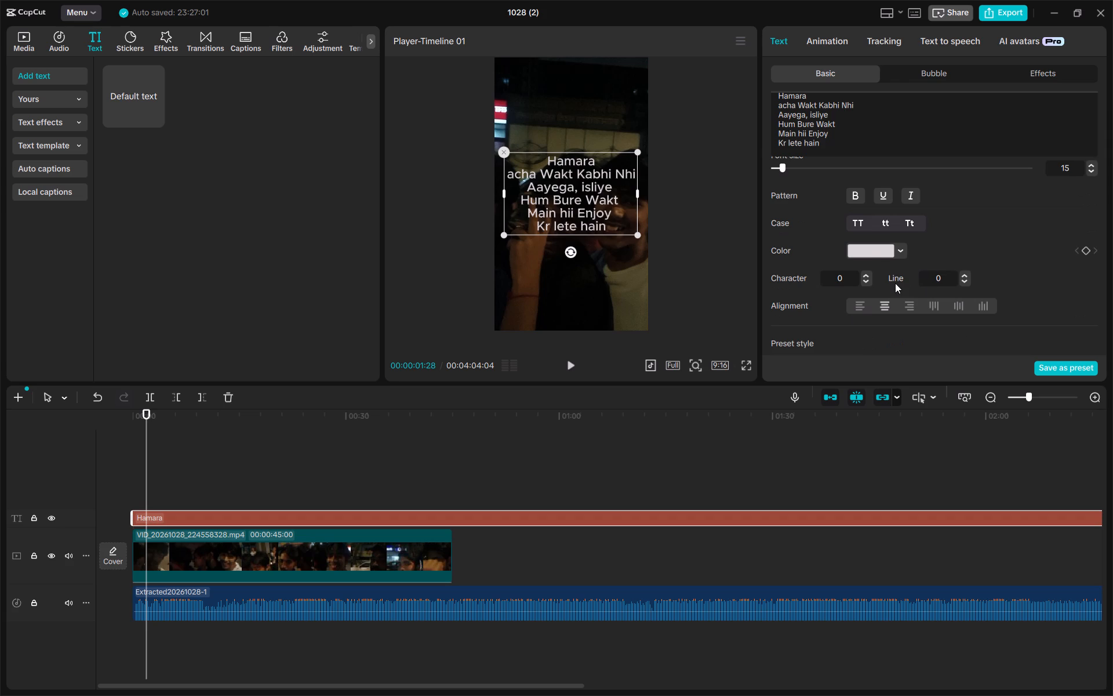
scroll(871, 255, down, 2)
click(827, 245)
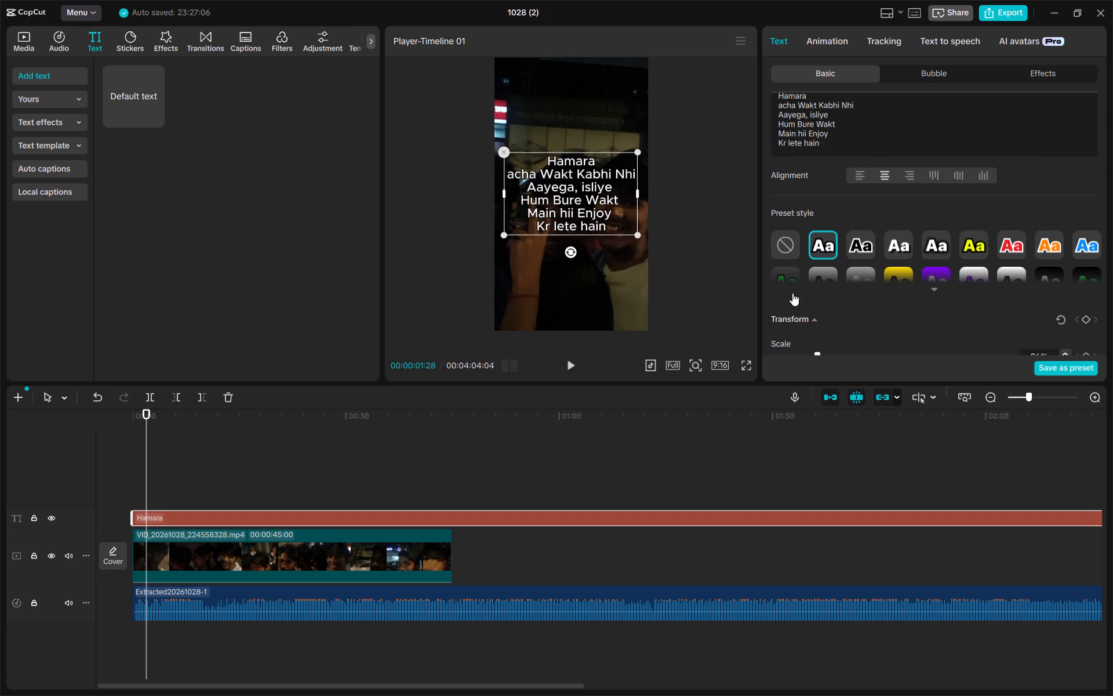
scroll(838, 284, down, 5)
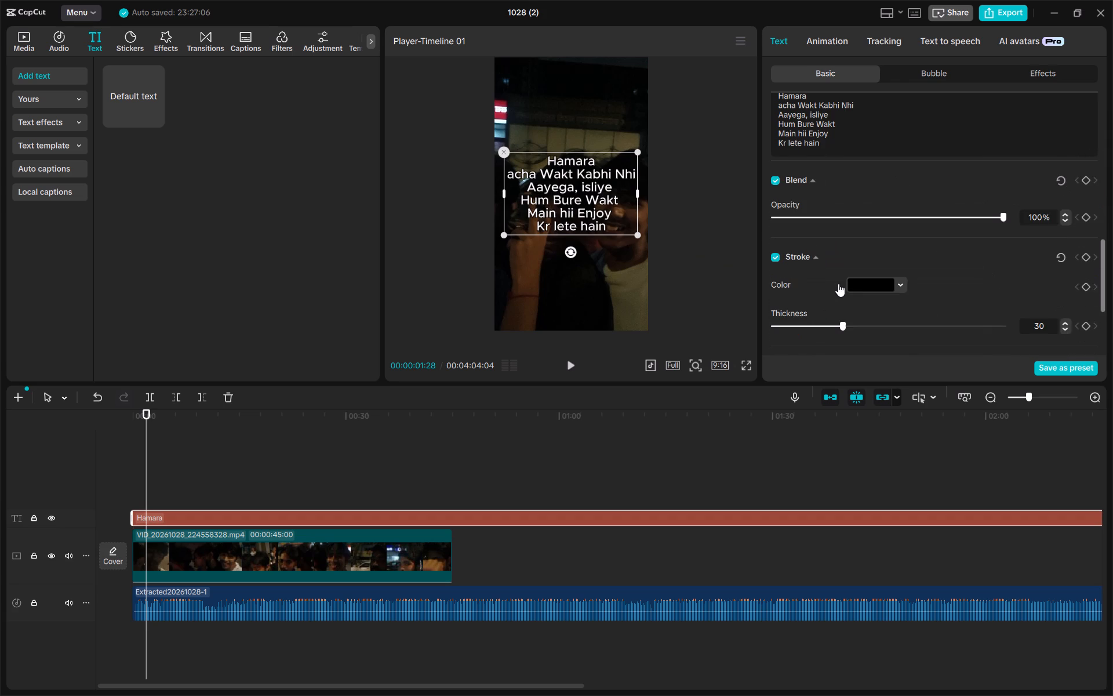
scroll(838, 284, down, 2)
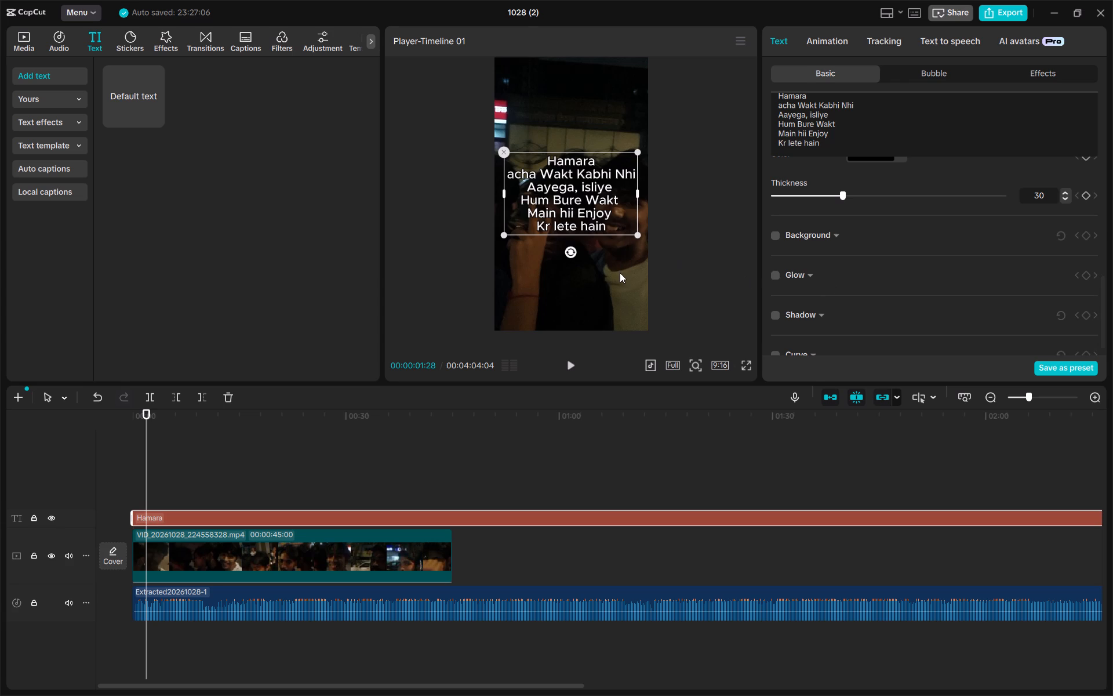
click(620, 273)
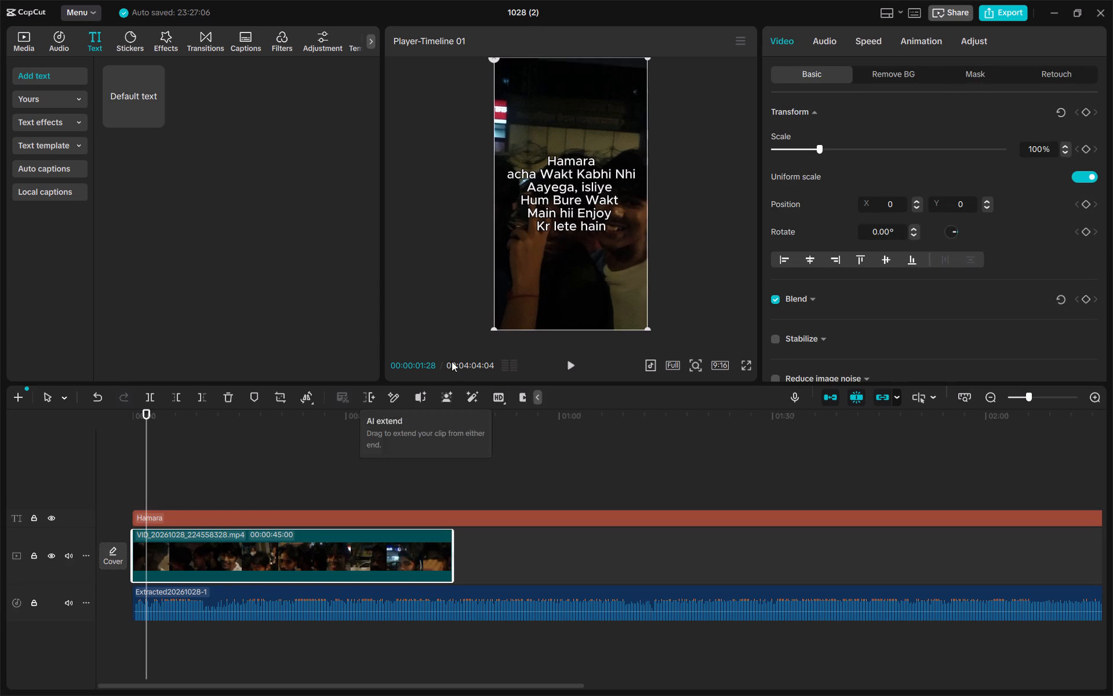
Play the video from about 0:01 to 0:11 to check the outlined text.
click(568, 364)
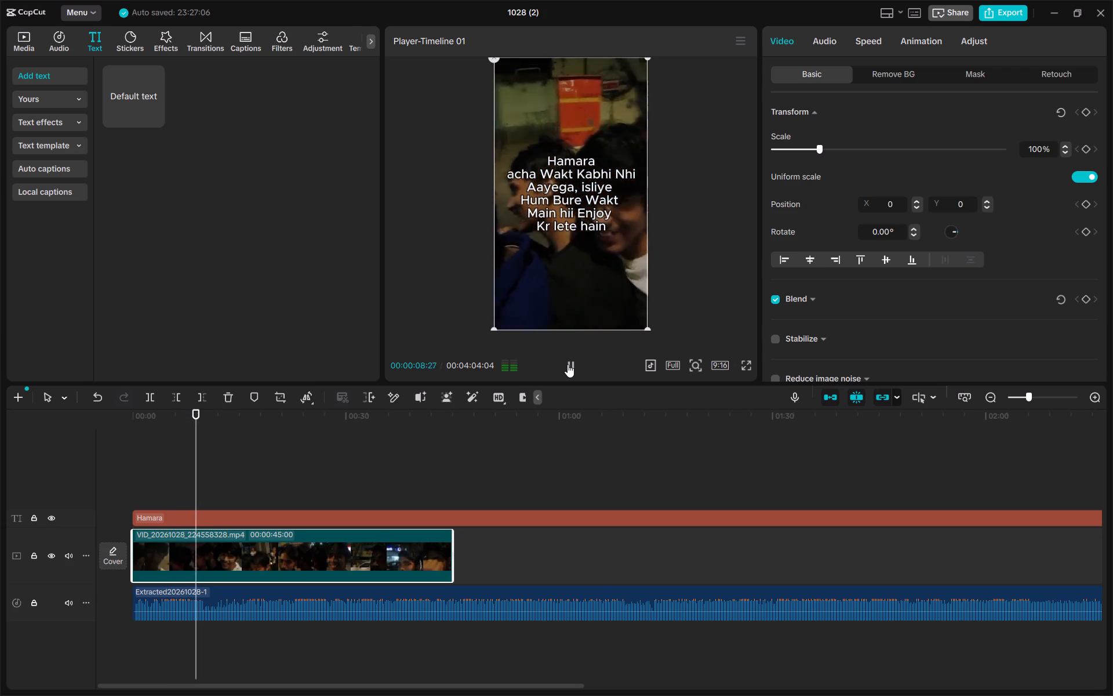
Widen the text overlay's box slightly and re-centre it horizontally in the frame.
click(573, 205)
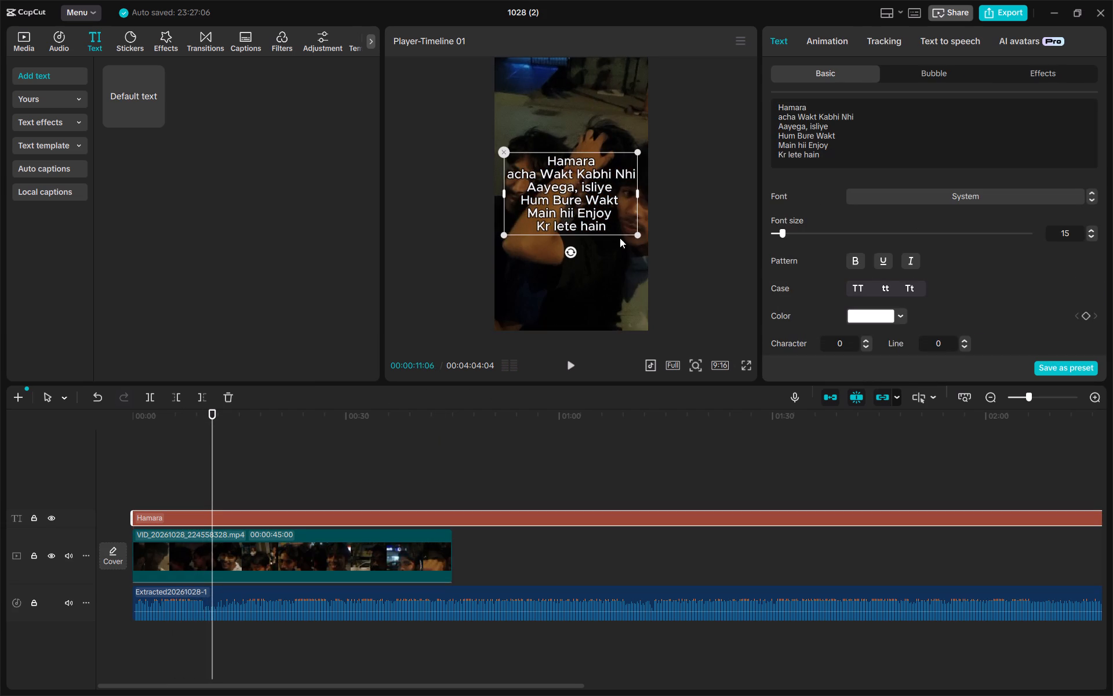
click(638, 190)
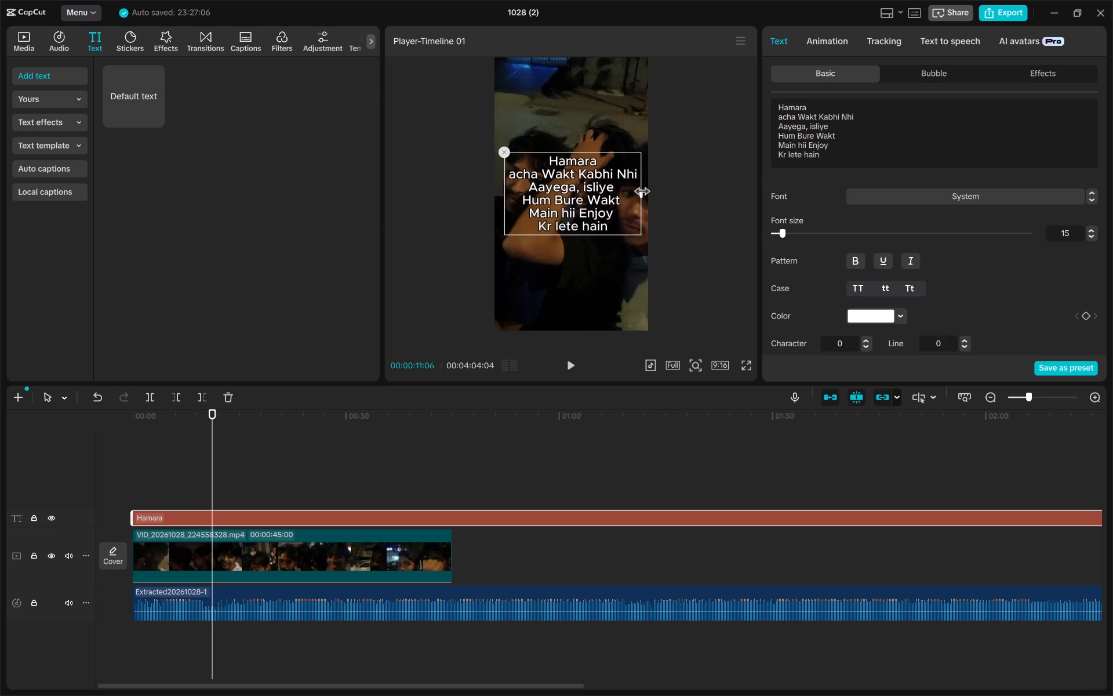
click(576, 231)
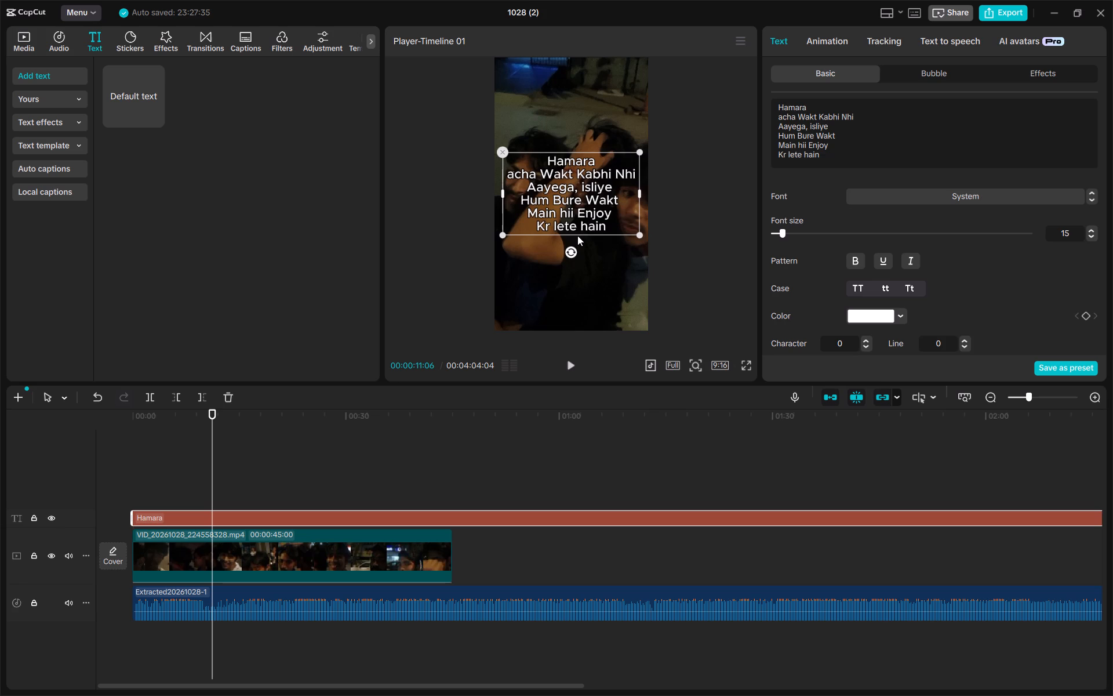
click(575, 203)
click(603, 273)
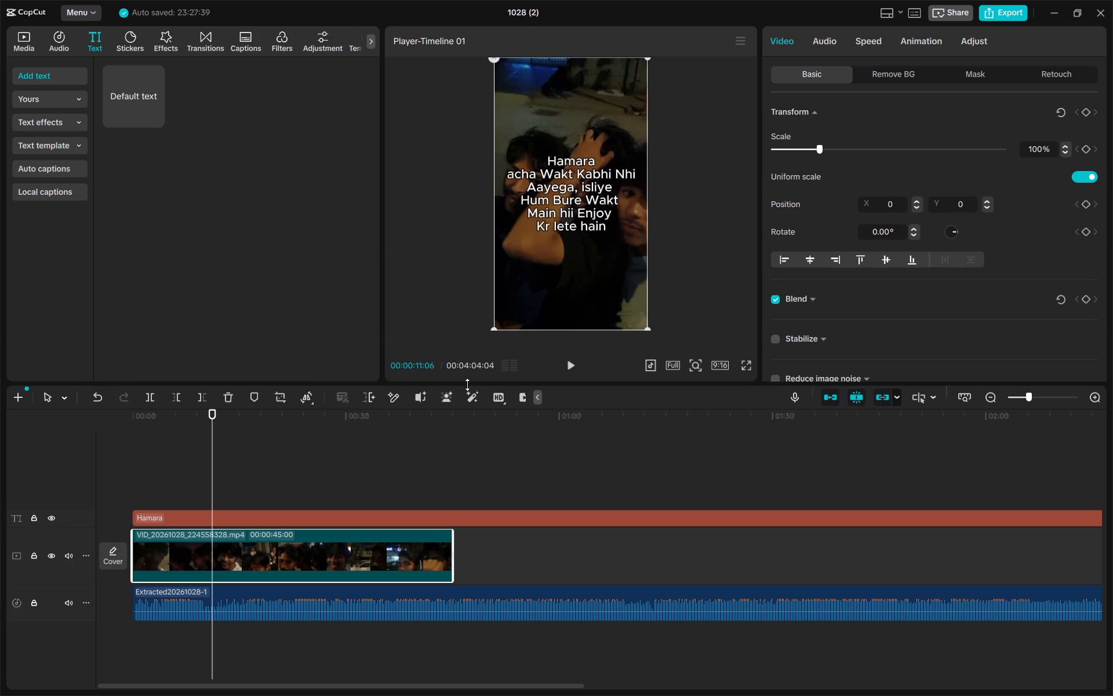
Play the video from about 0:11 to 0:33 to review the text over the footage with the music.
click(570, 360)
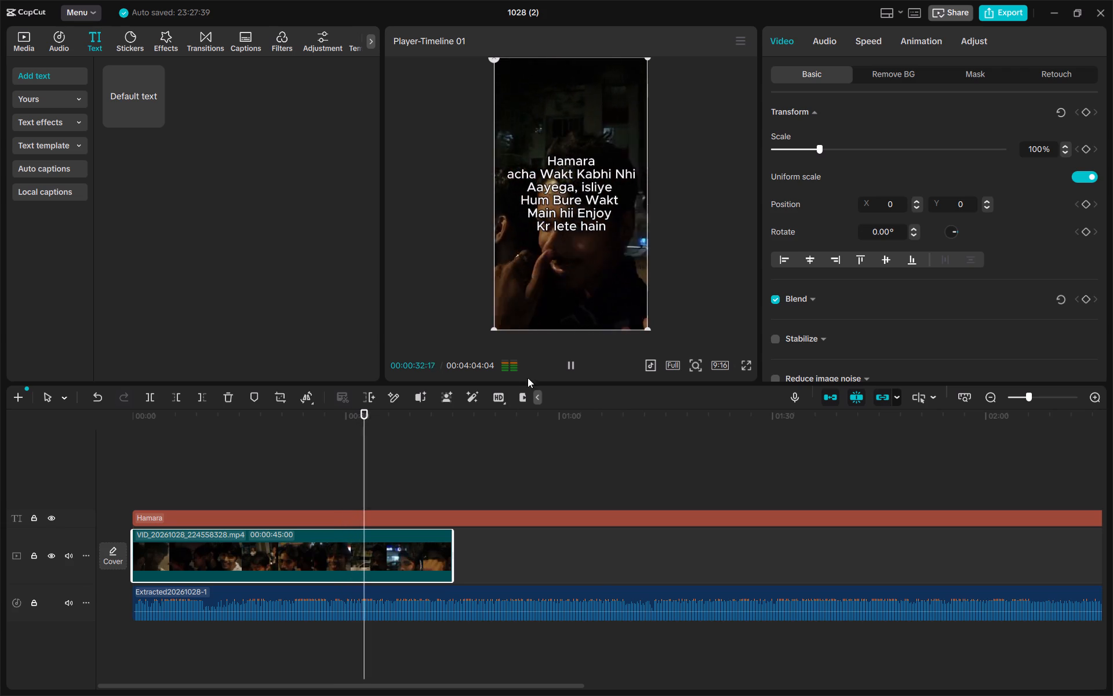
click(579, 369)
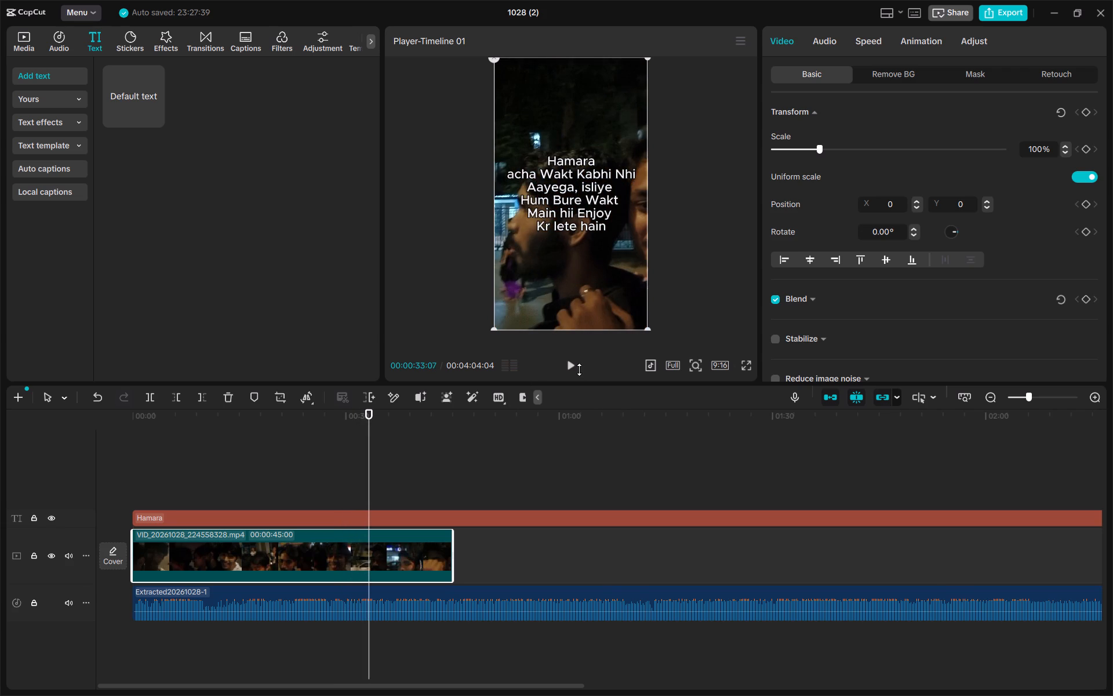
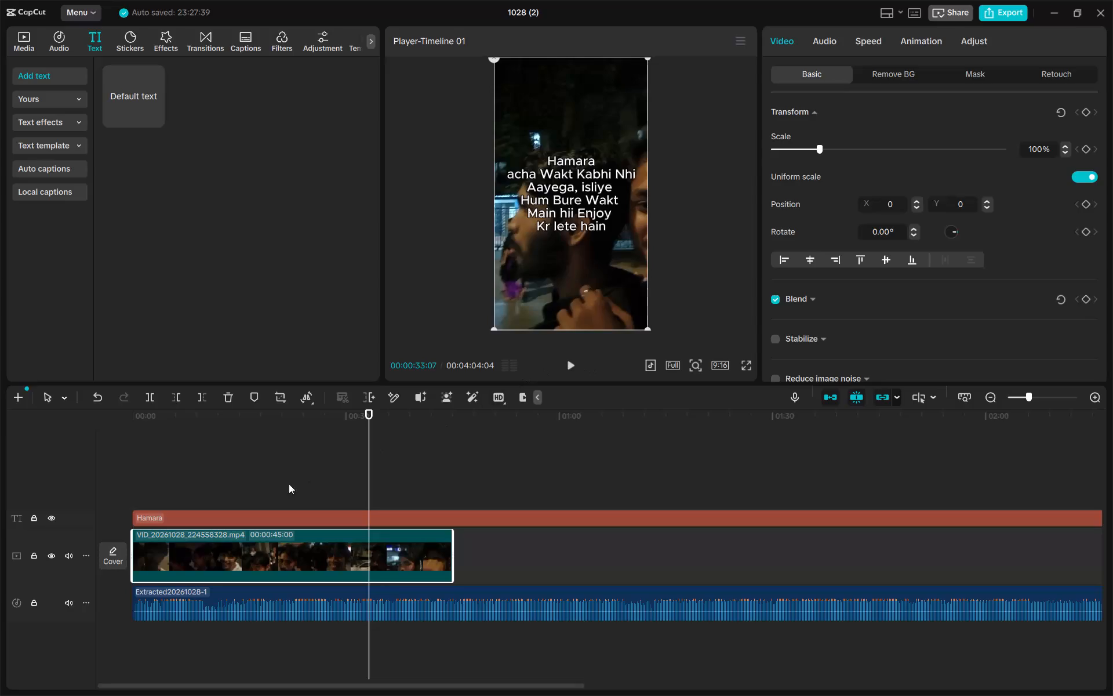
Review the text over the footage by playing from about 0:24, 0:28, the beginning and 0:41.
click(306, 487)
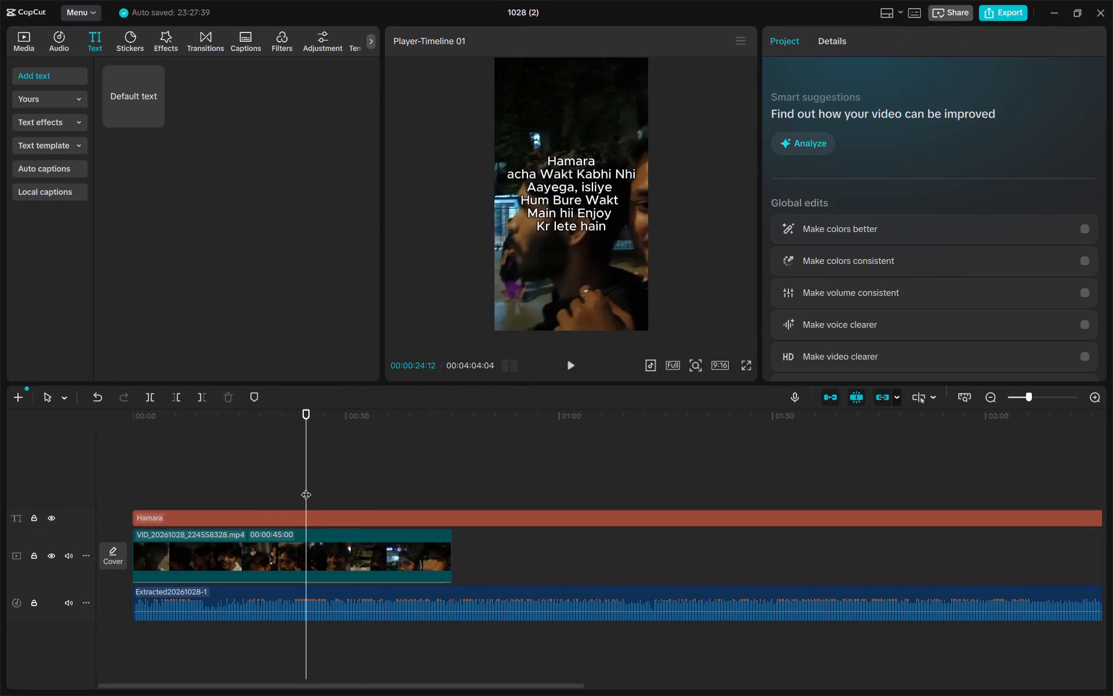
click(567, 361)
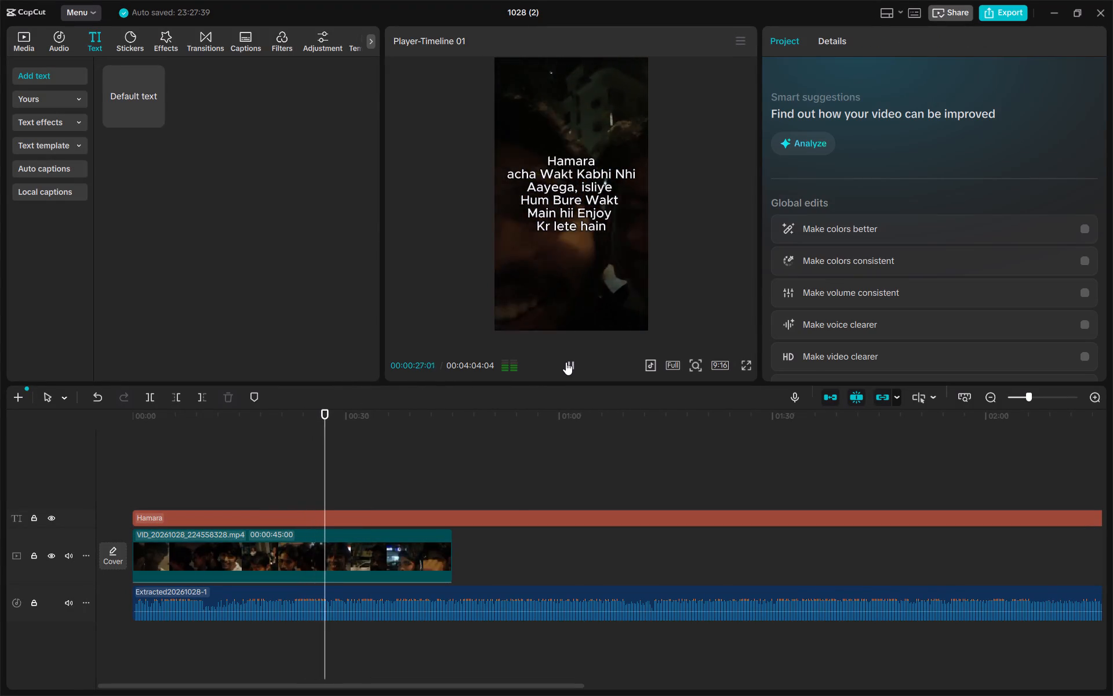
click(566, 362)
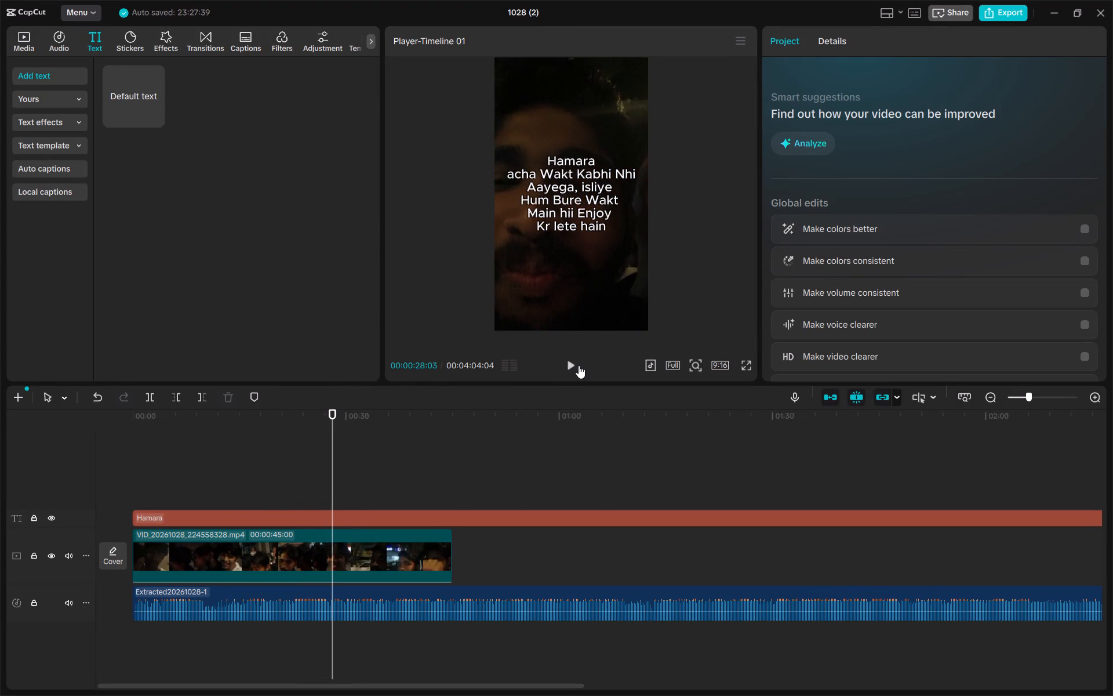
click(572, 365)
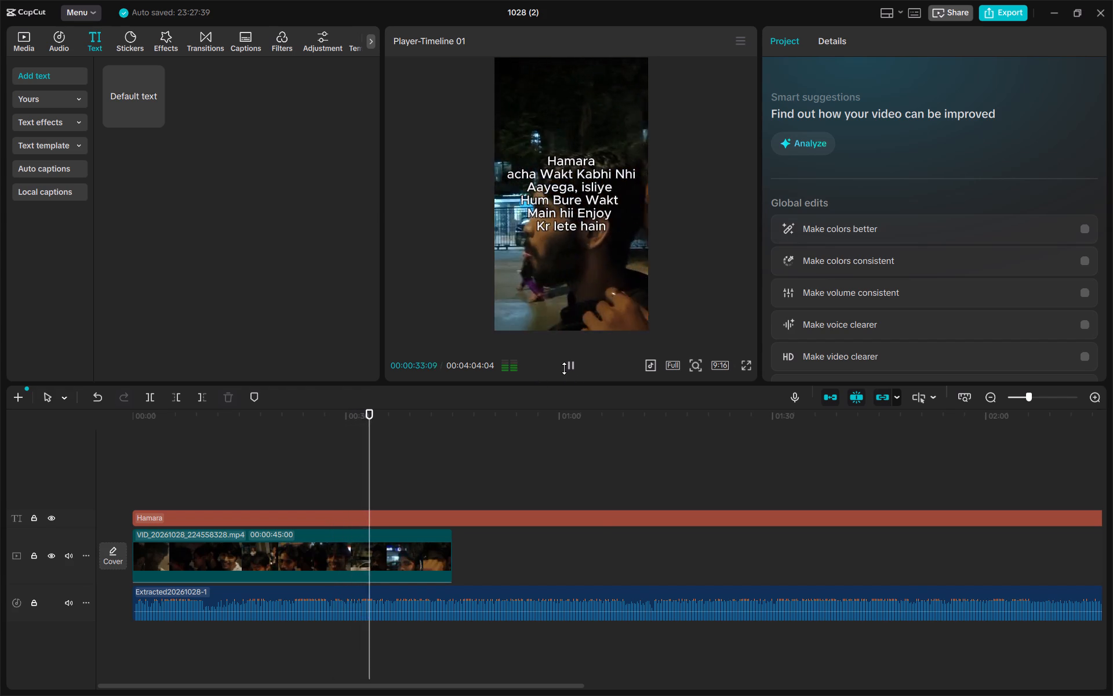
click(322, 479)
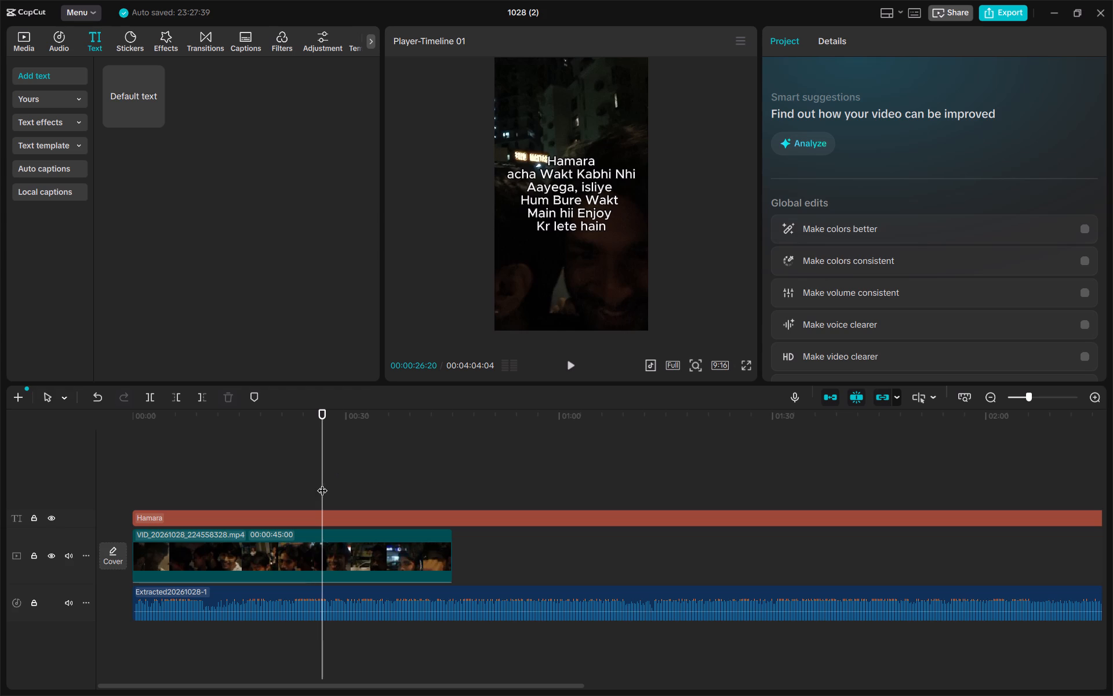
click(1027, 394)
click(169, 491)
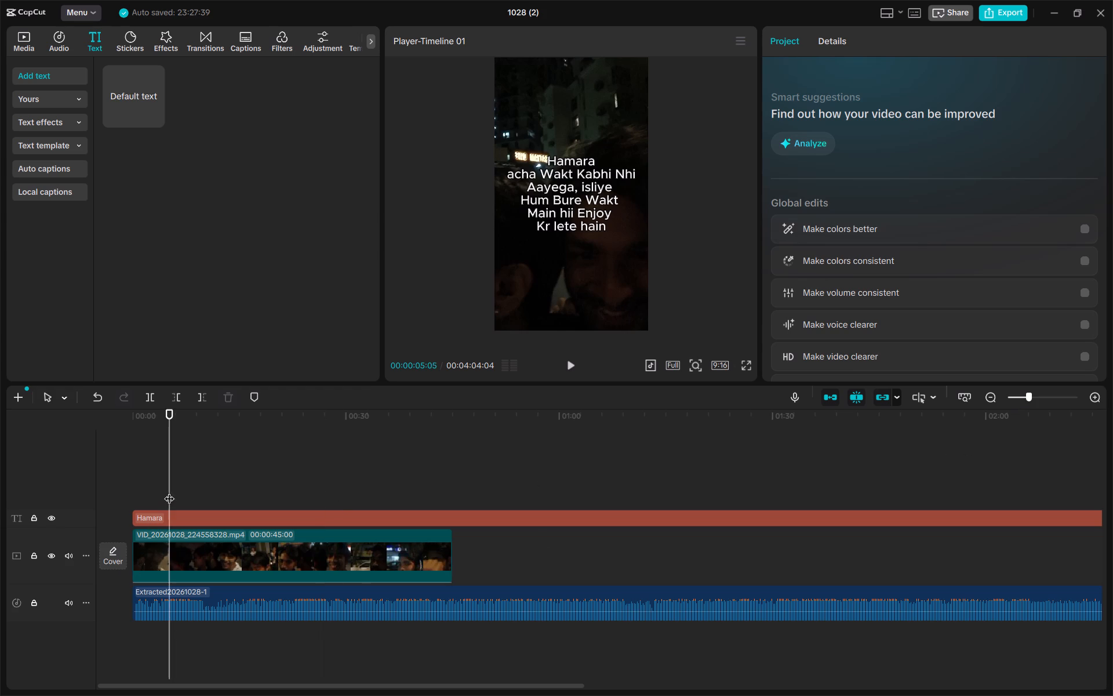
drag(169, 491, 137, 485)
click(572, 362)
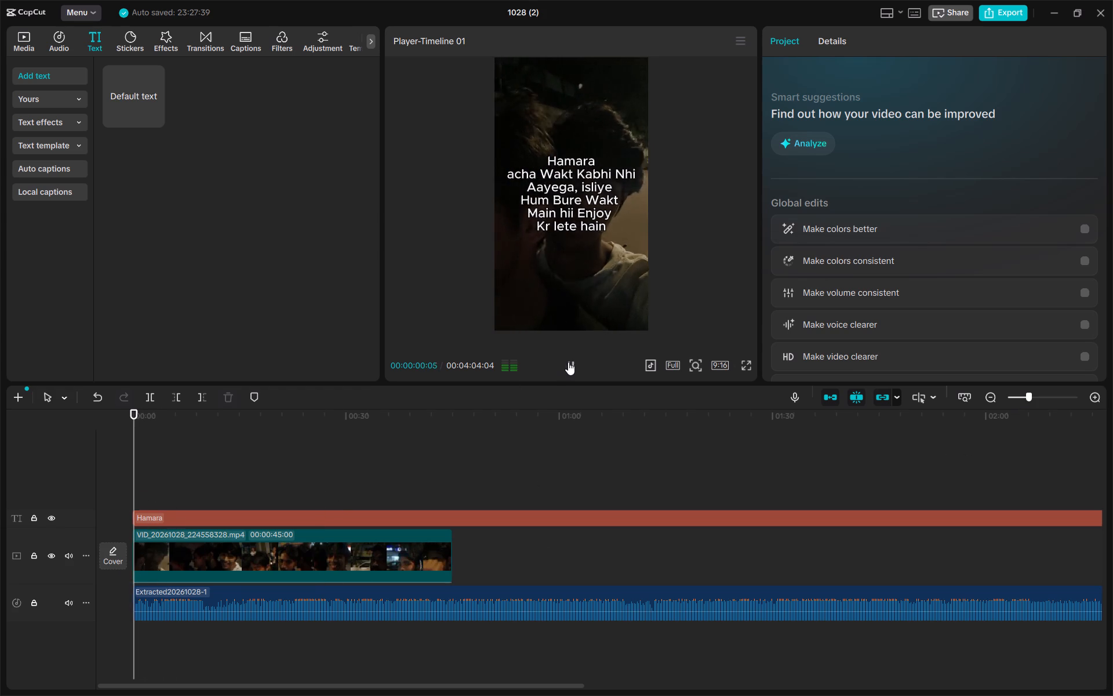
click(465, 481)
click(425, 488)
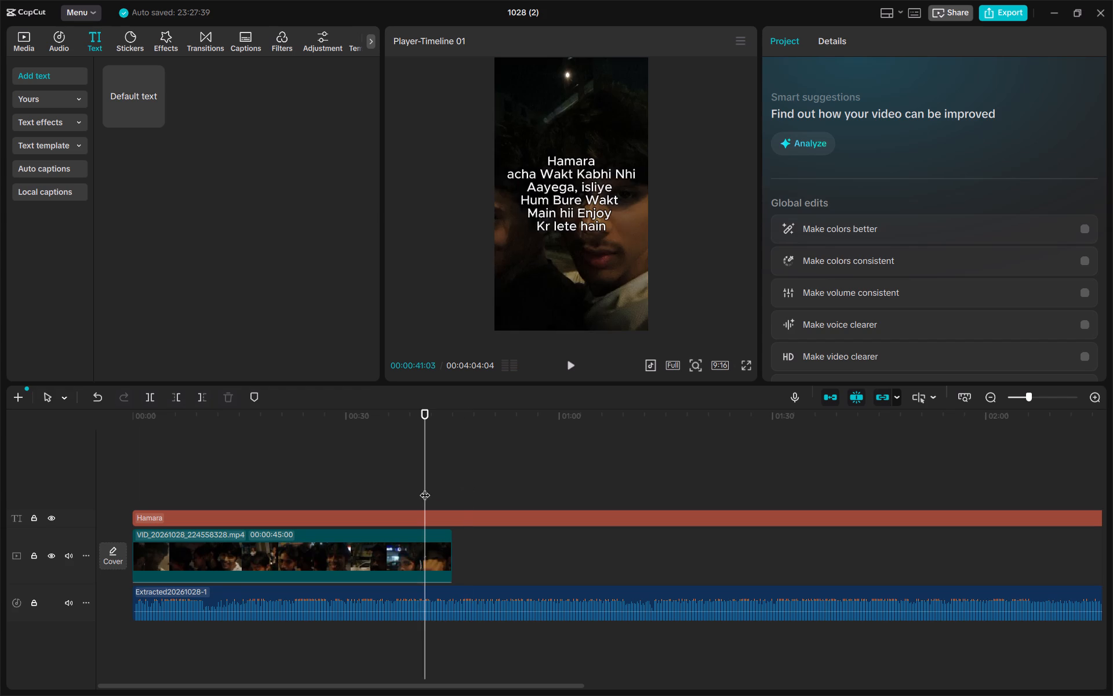
click(569, 363)
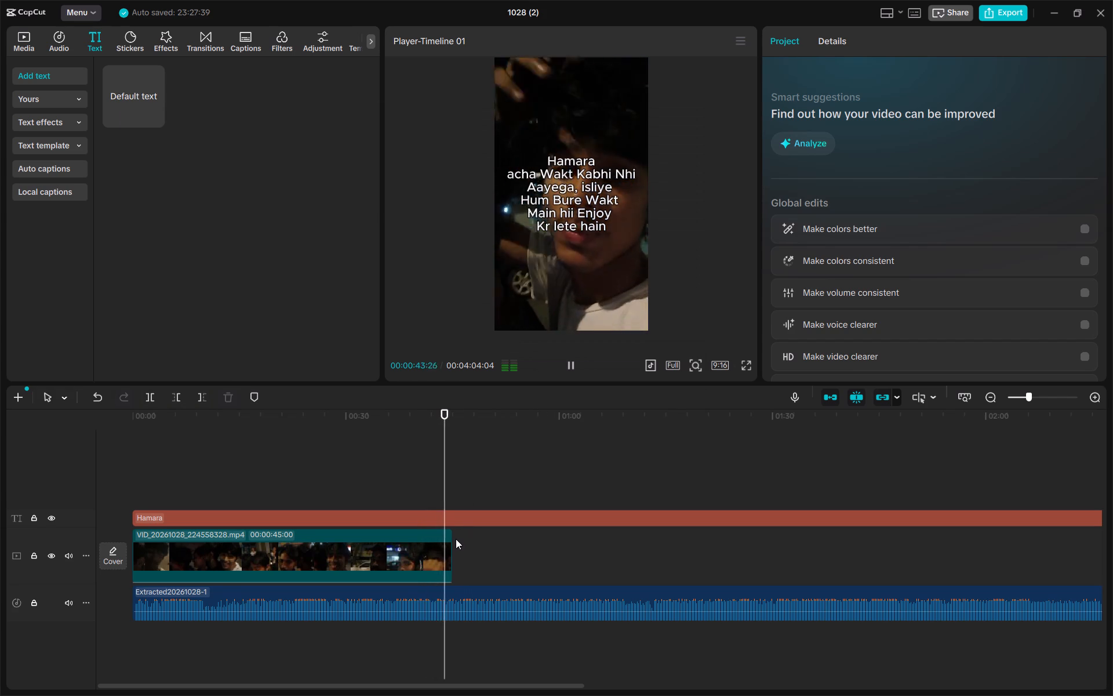
Split the extracted audio at 00:00:45:00, where the video clip ends, and delete the remainder after it.
click(468, 604)
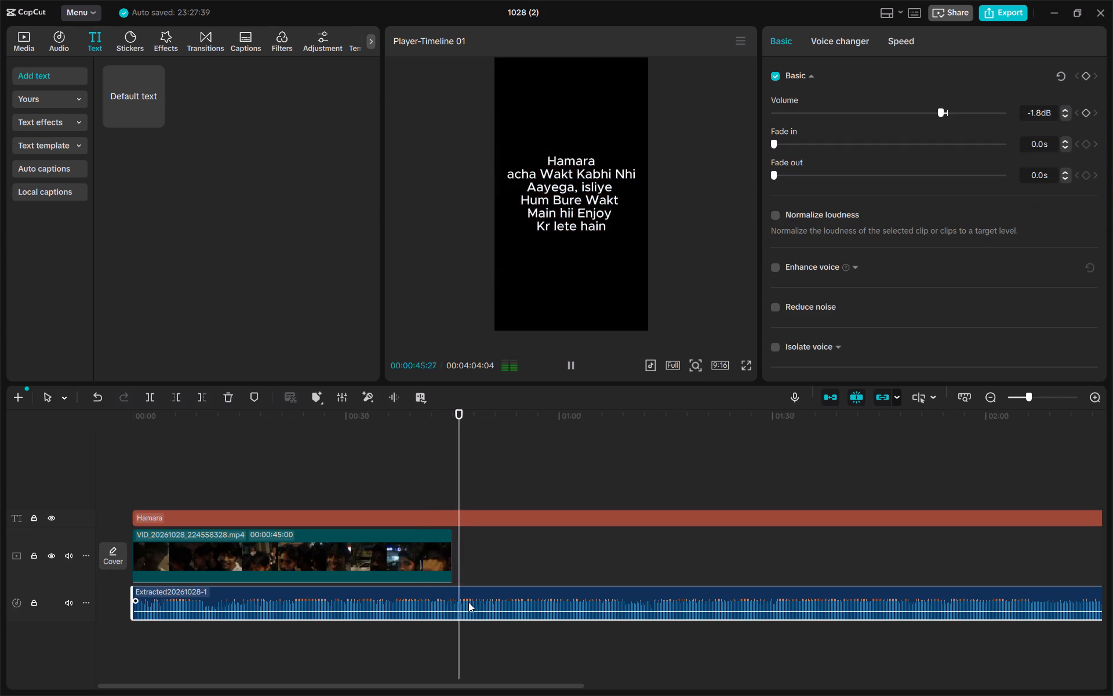
click(577, 361)
drag(477, 502, 456, 499)
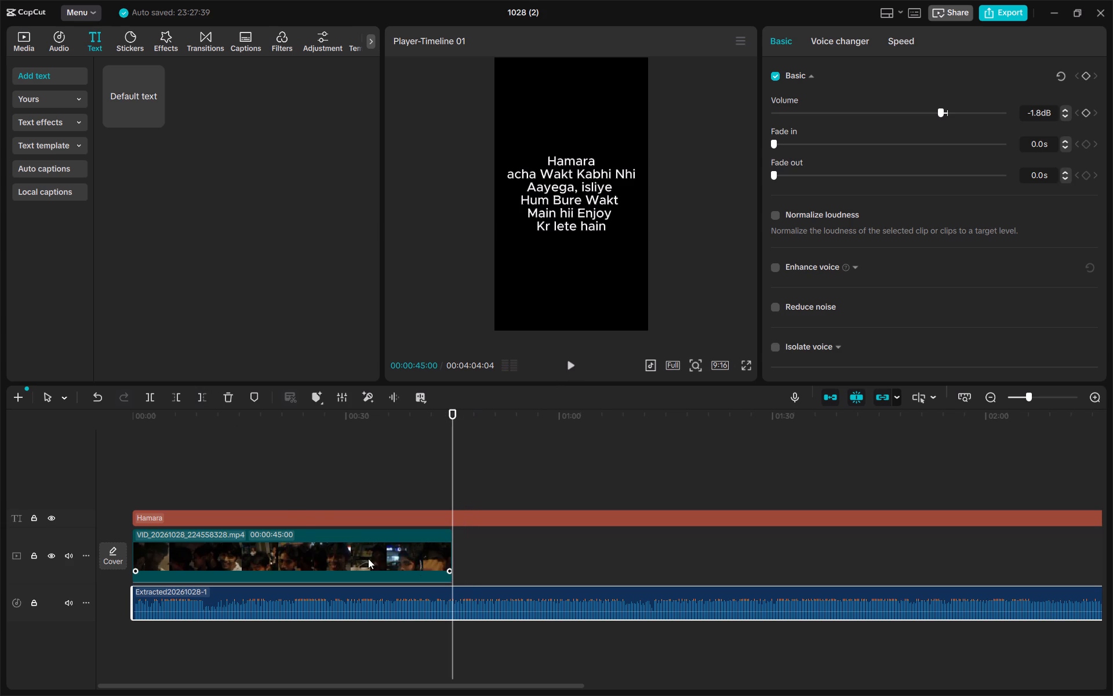
click(441, 612)
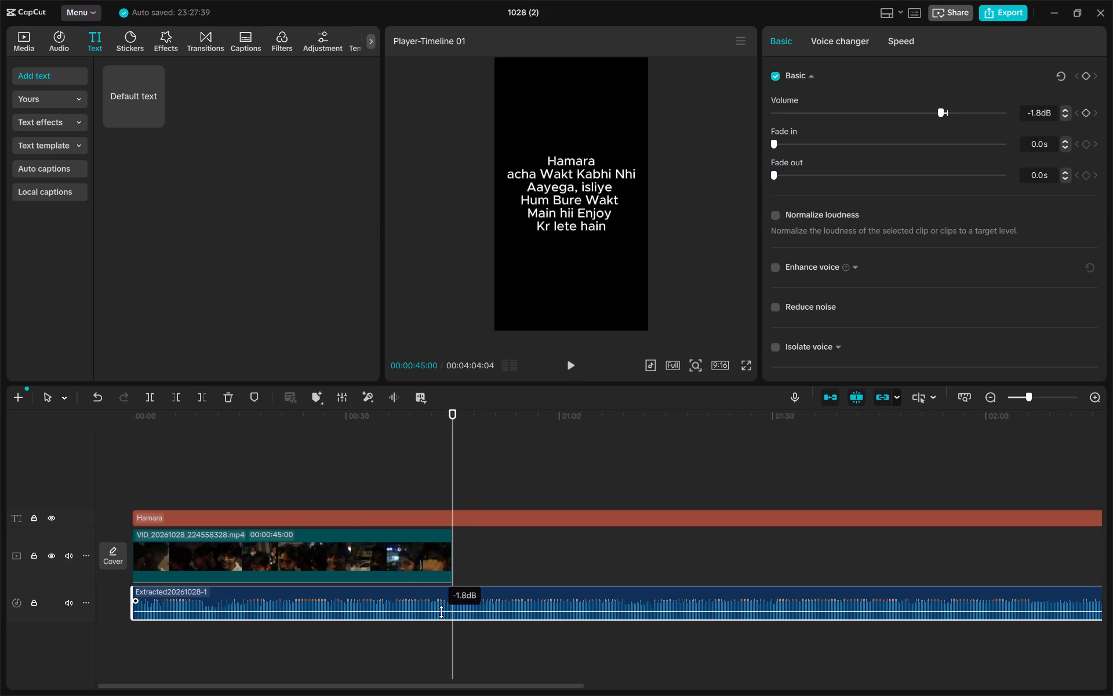
click(151, 397)
click(456, 517)
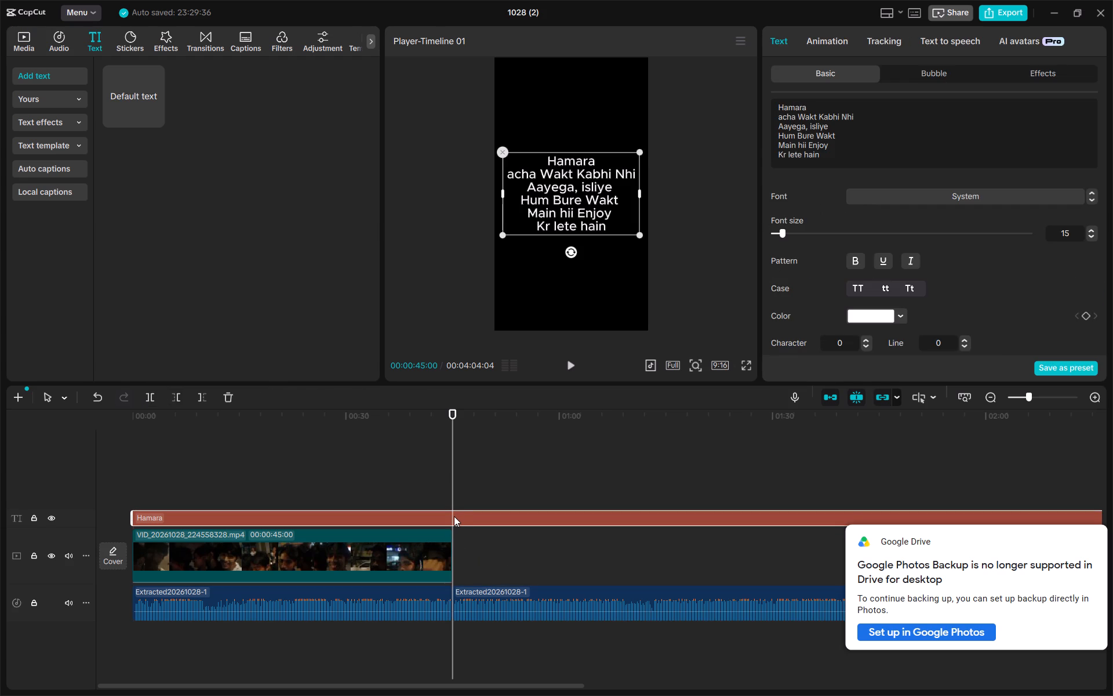
click(482, 613)
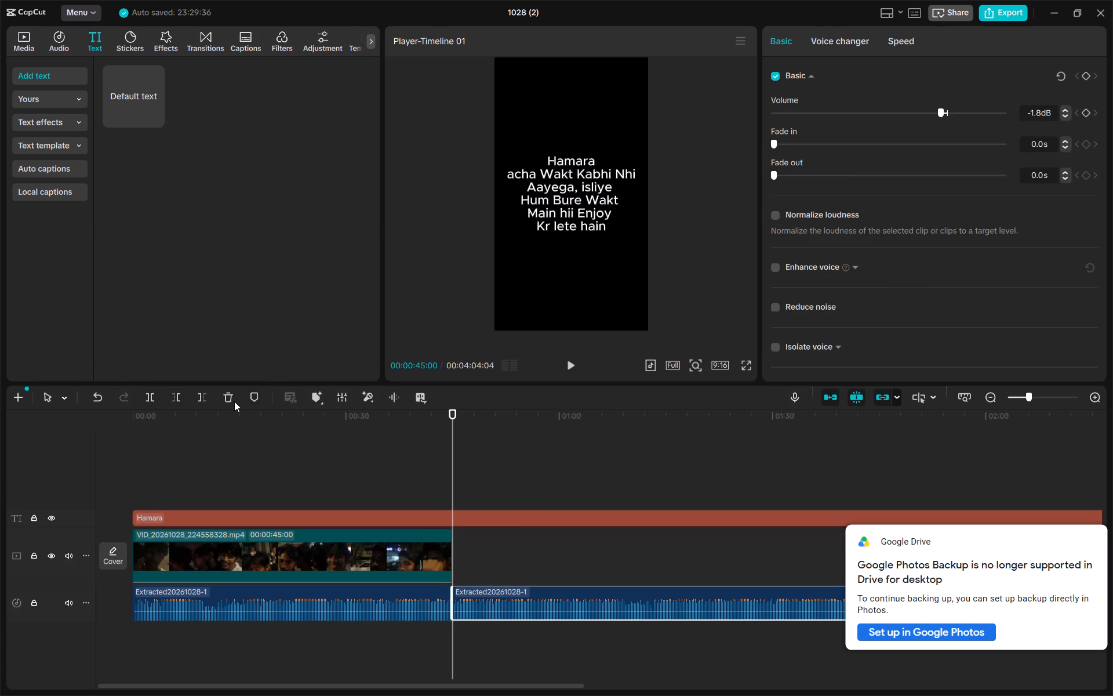
click(233, 398)
Split the Hamara text clip at 00:01:01:10 and delete the part after it.
click(281, 483)
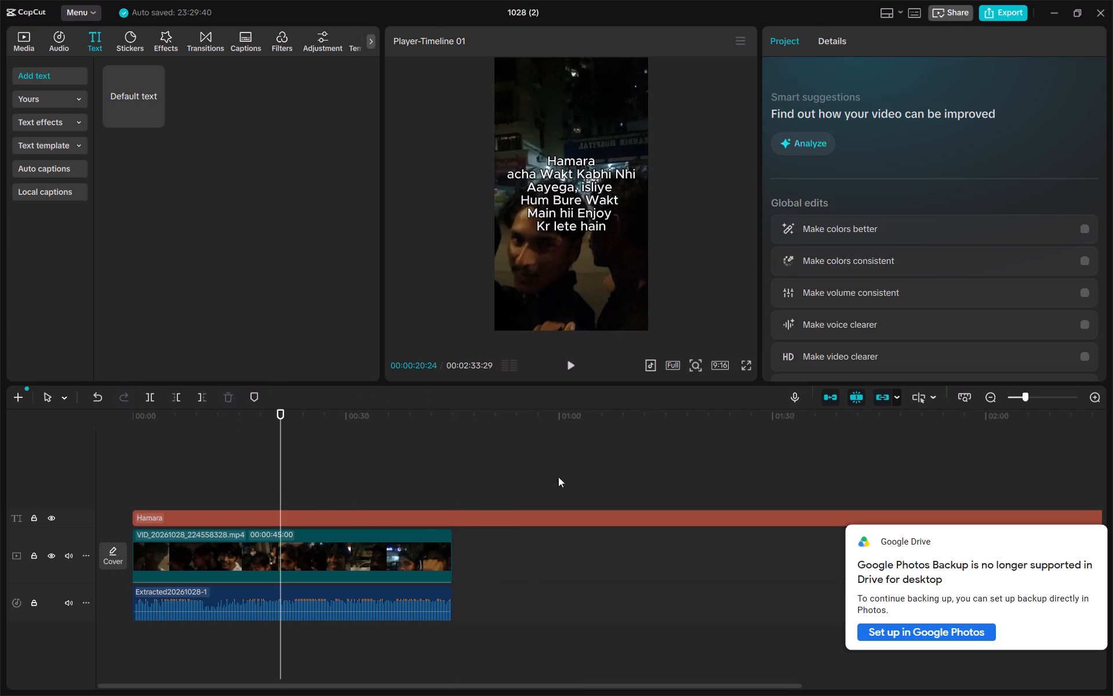
click(569, 470)
click(748, 516)
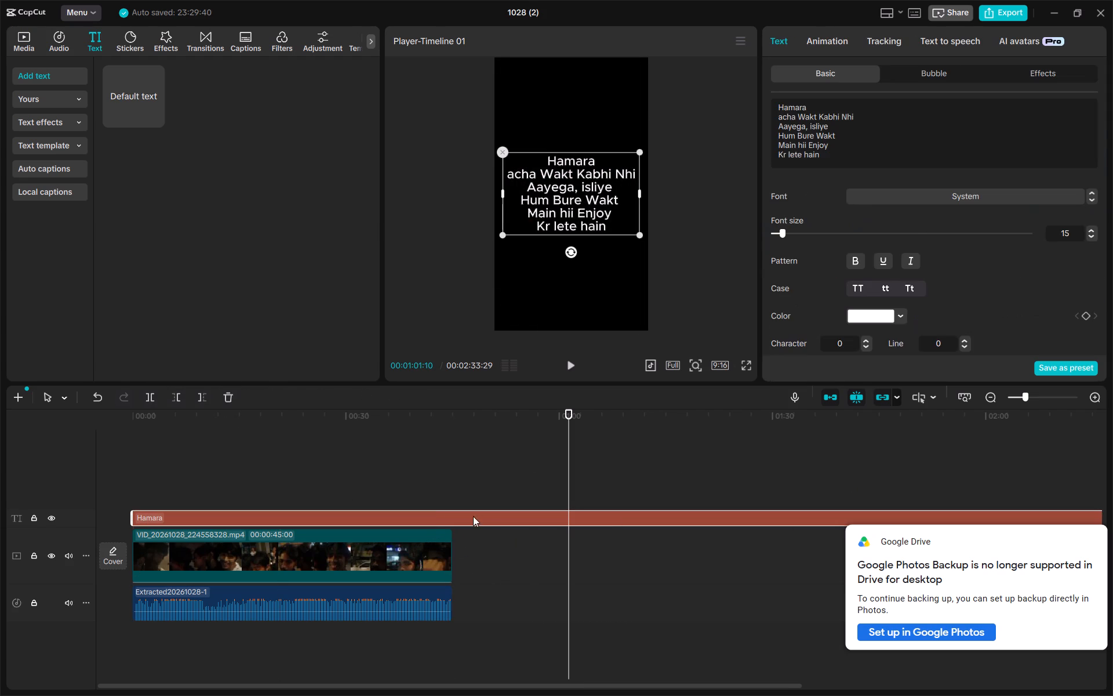
click(478, 516)
click(150, 394)
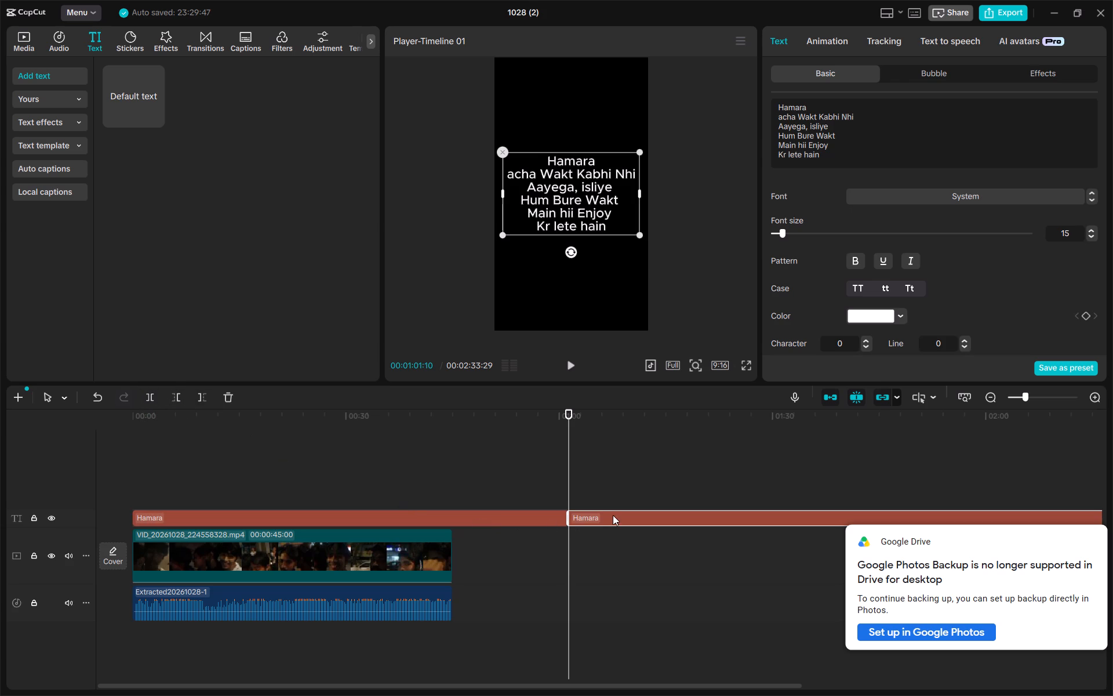
click(613, 515)
click(224, 397)
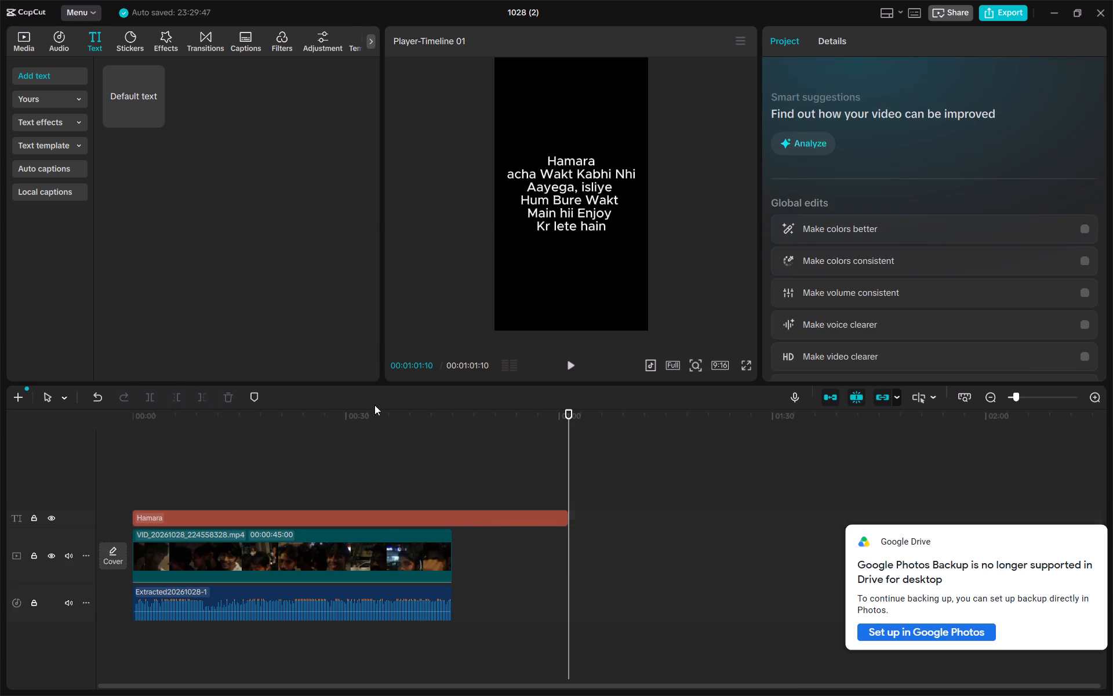
Dismiss the Google Drive notification.
click(1086, 539)
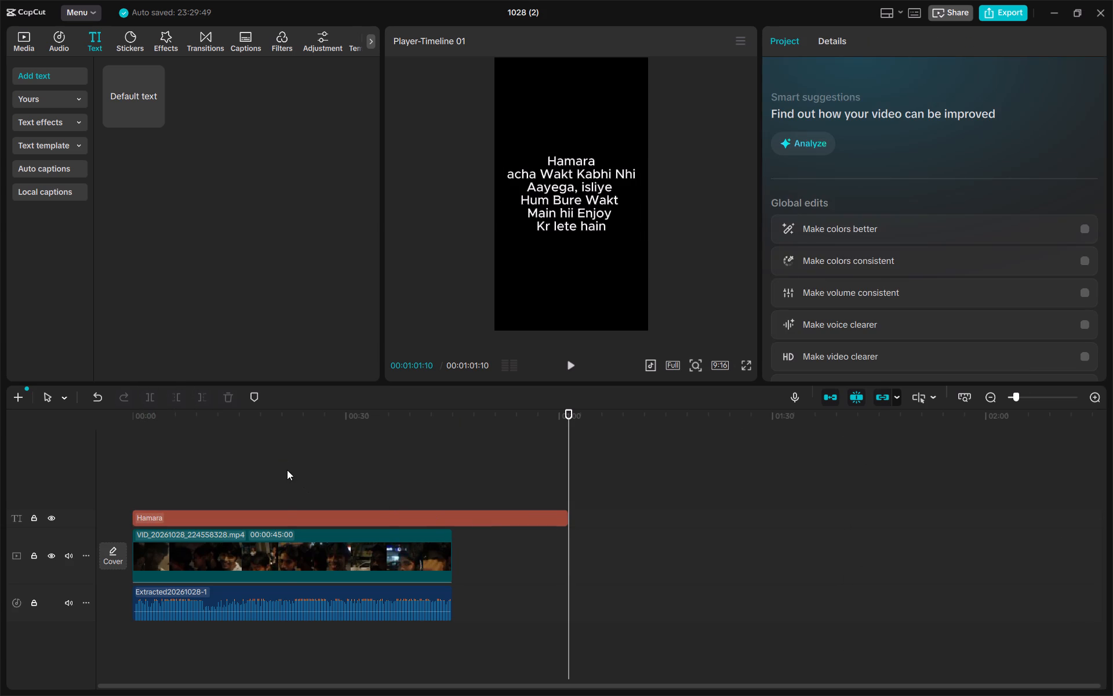
Play the footage from about 0:17 to find a cut point, and split the video clip at 00:00:26:20.
double_click(287, 470)
drag(286, 469, 244, 461)
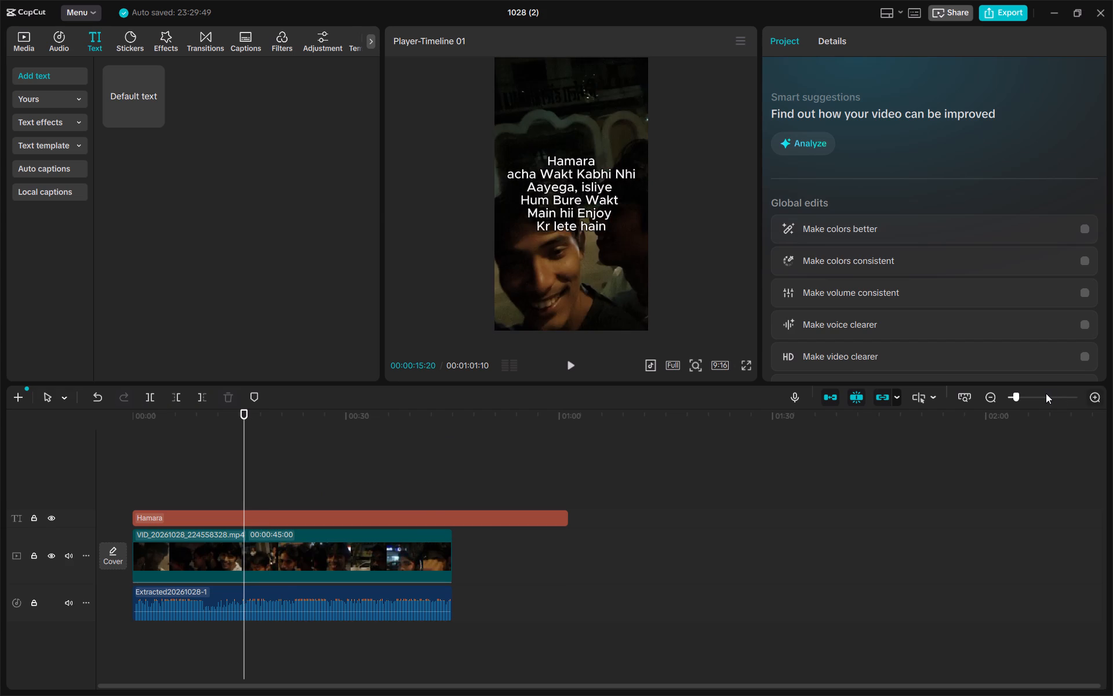
click(1038, 393)
click(415, 480)
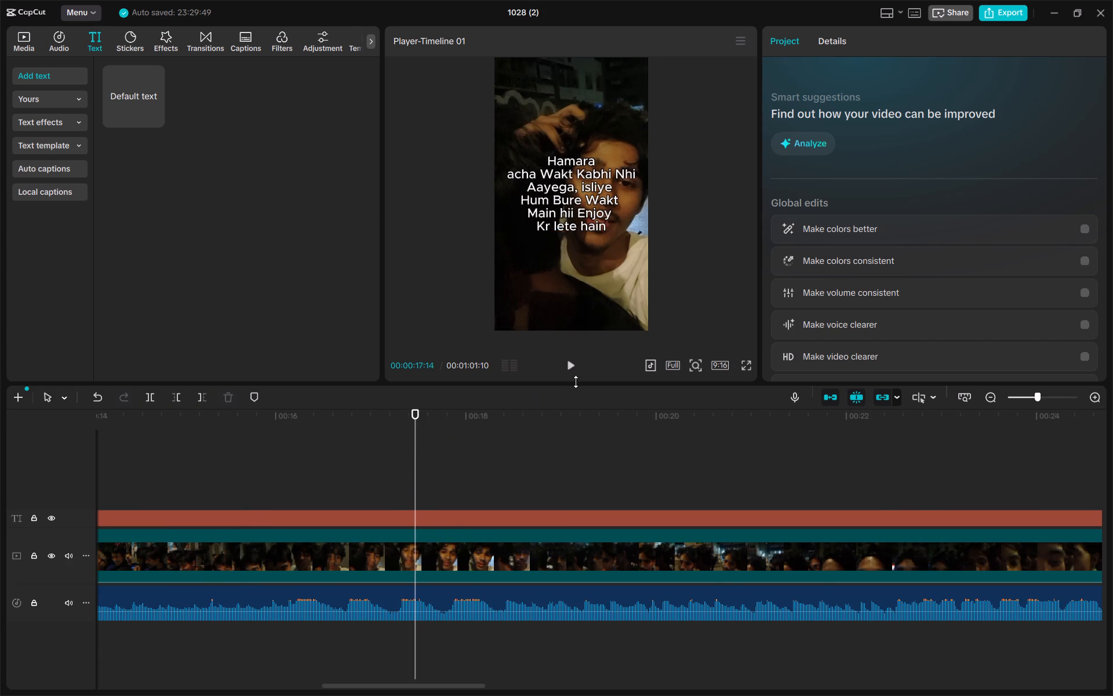
click(566, 365)
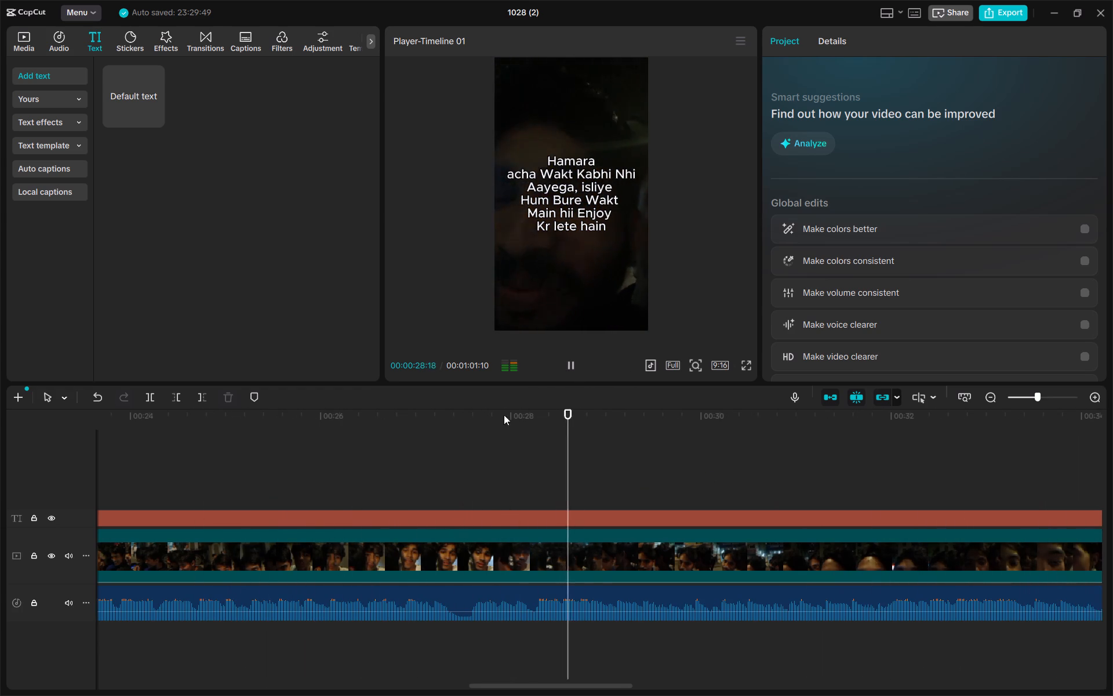
click(428, 470)
drag(428, 470, 365, 474)
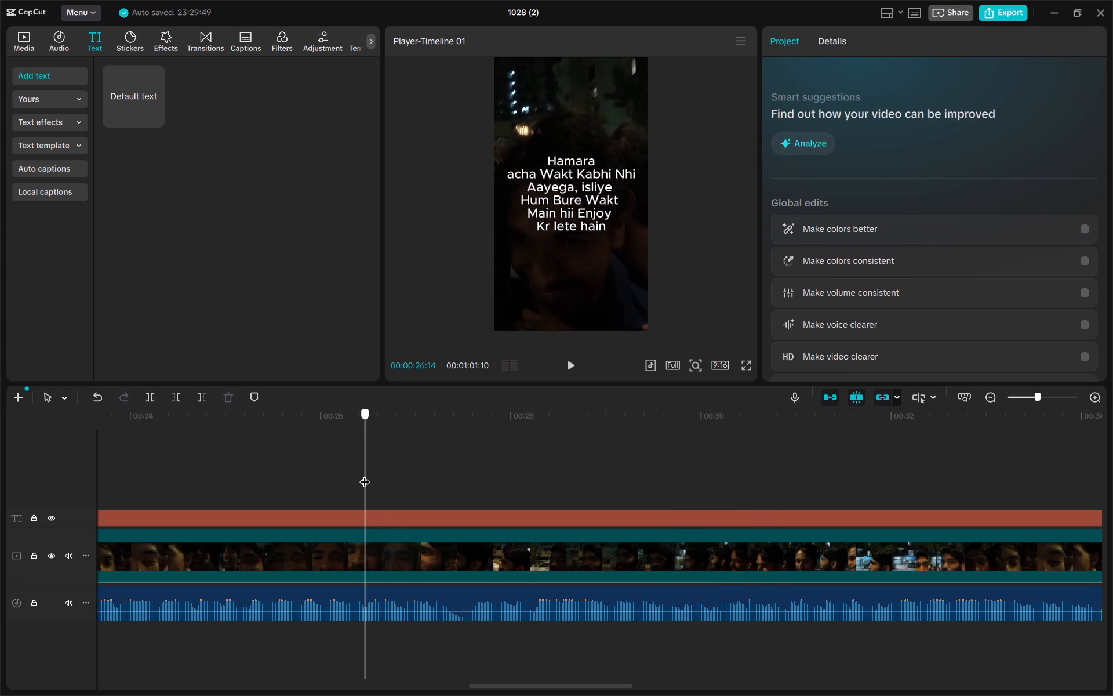
drag(365, 474, 397, 476)
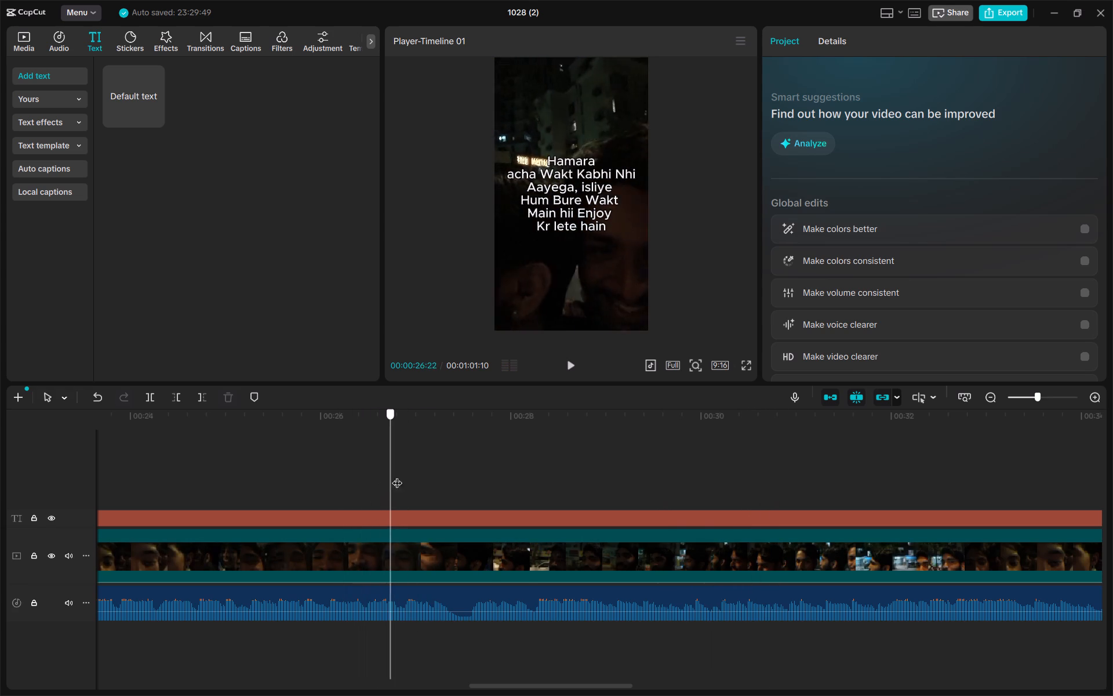
drag(397, 476, 384, 478)
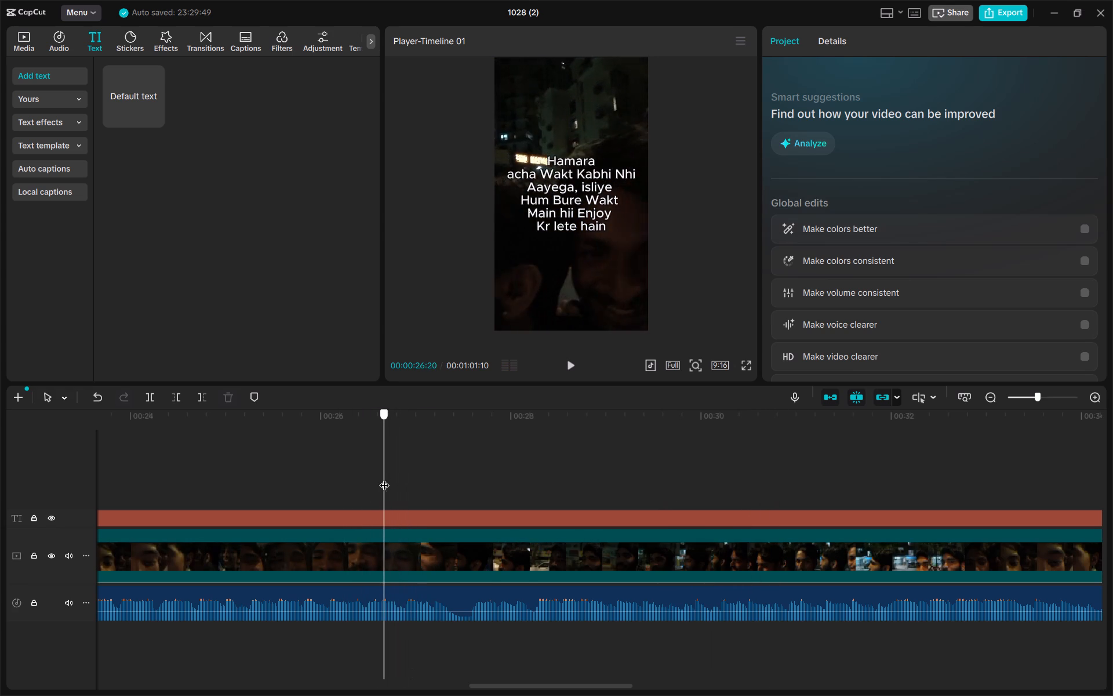
drag(384, 478, 383, 478)
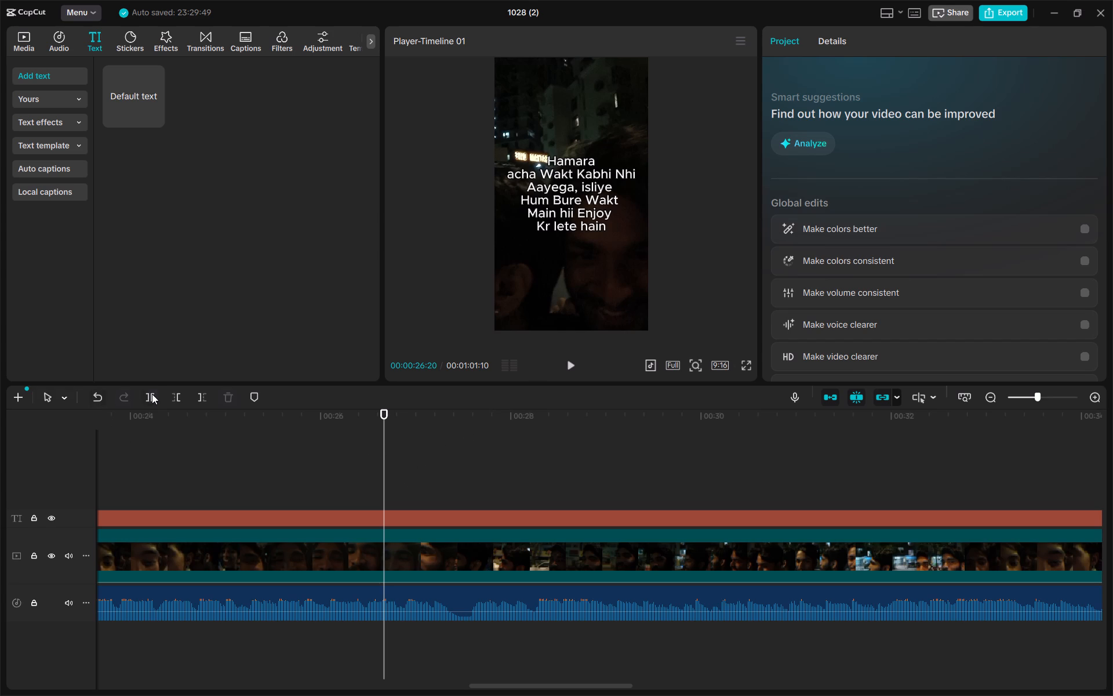
click(380, 544)
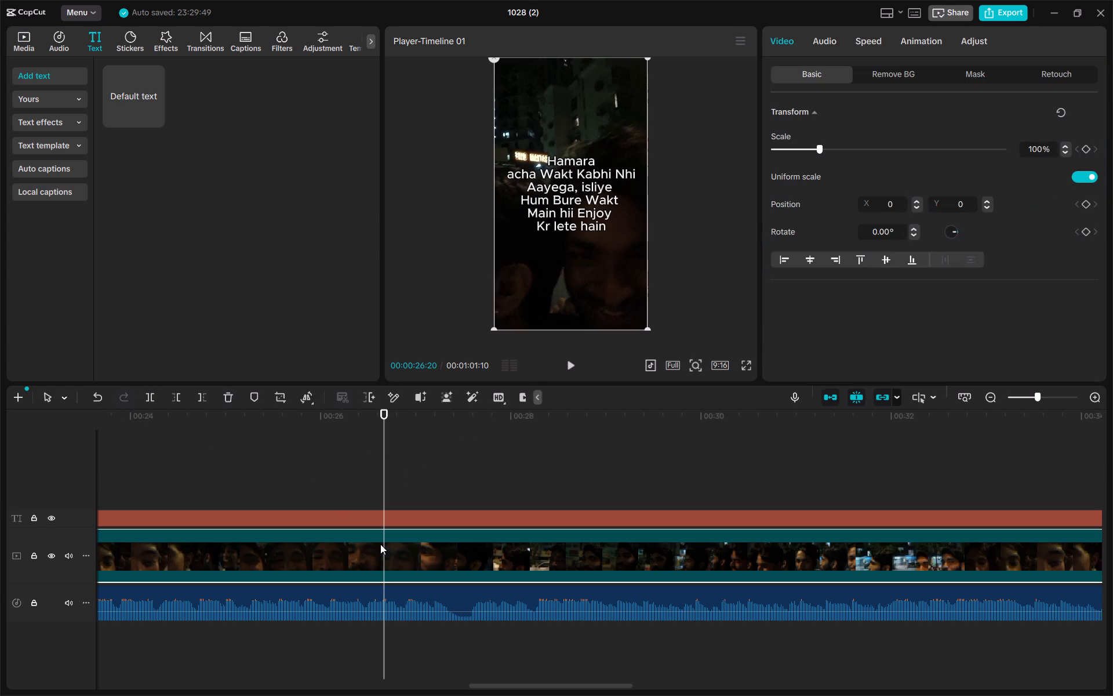
click(153, 397)
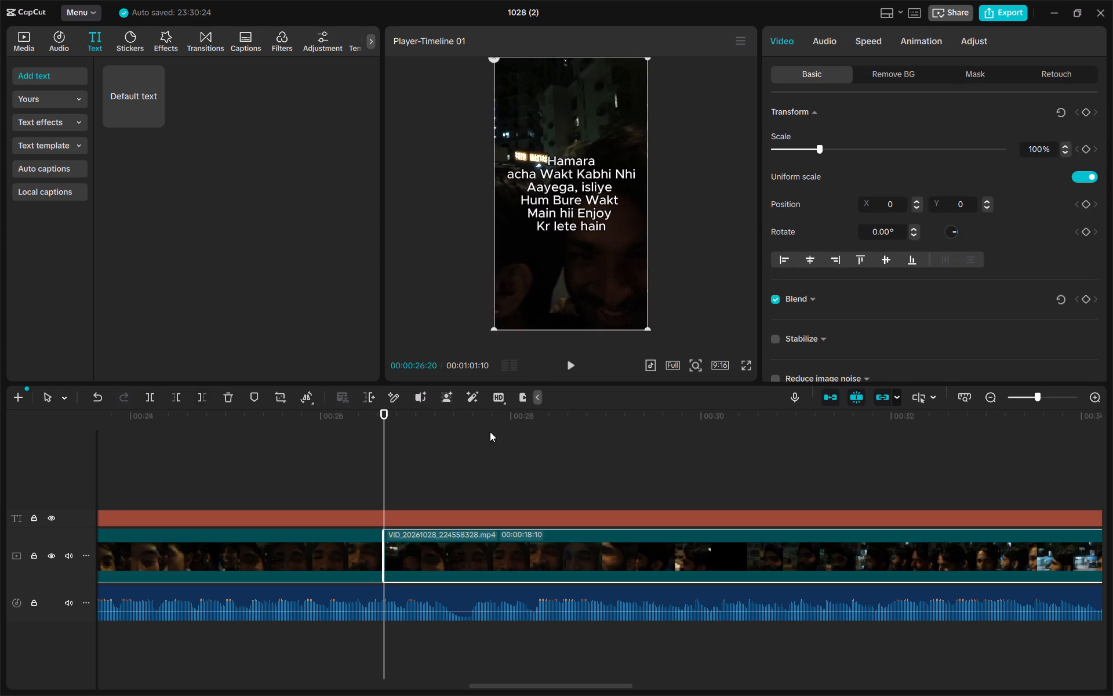
Play on from the first cut and split the video clip again at 00:00:33:14.
click(566, 367)
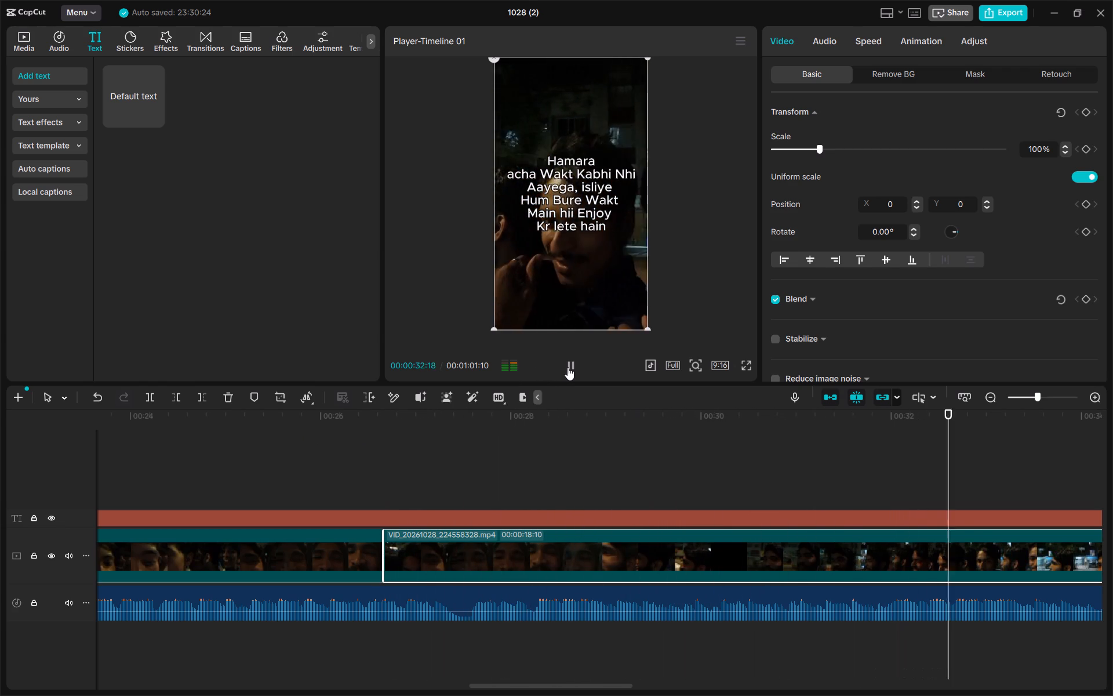
click(568, 367)
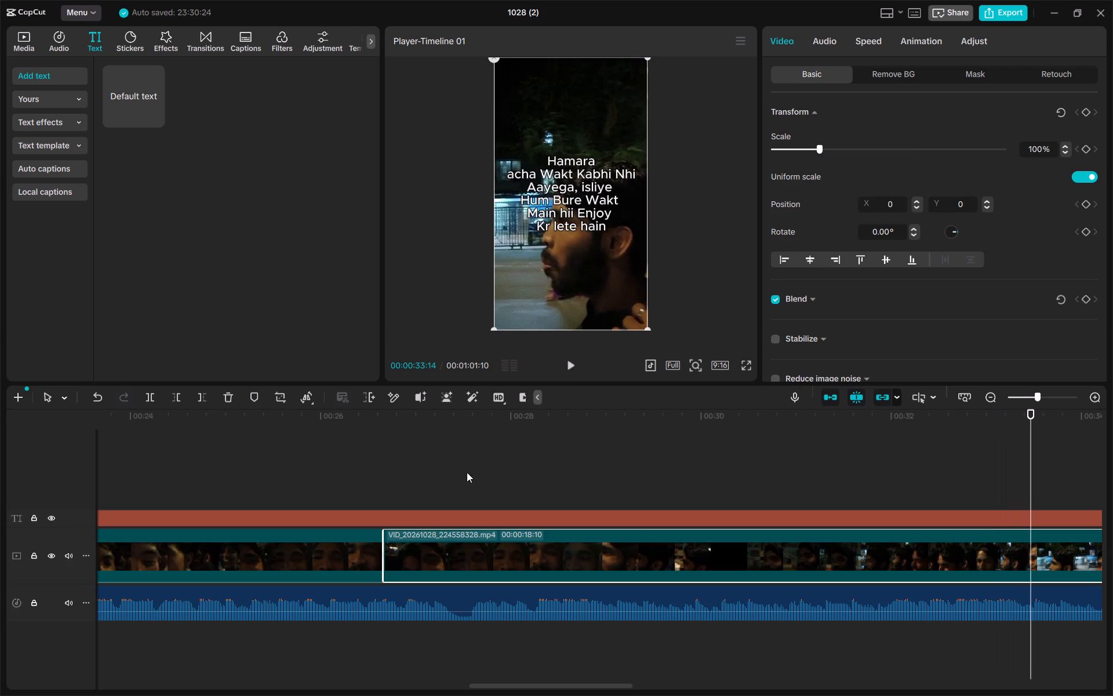
click(151, 394)
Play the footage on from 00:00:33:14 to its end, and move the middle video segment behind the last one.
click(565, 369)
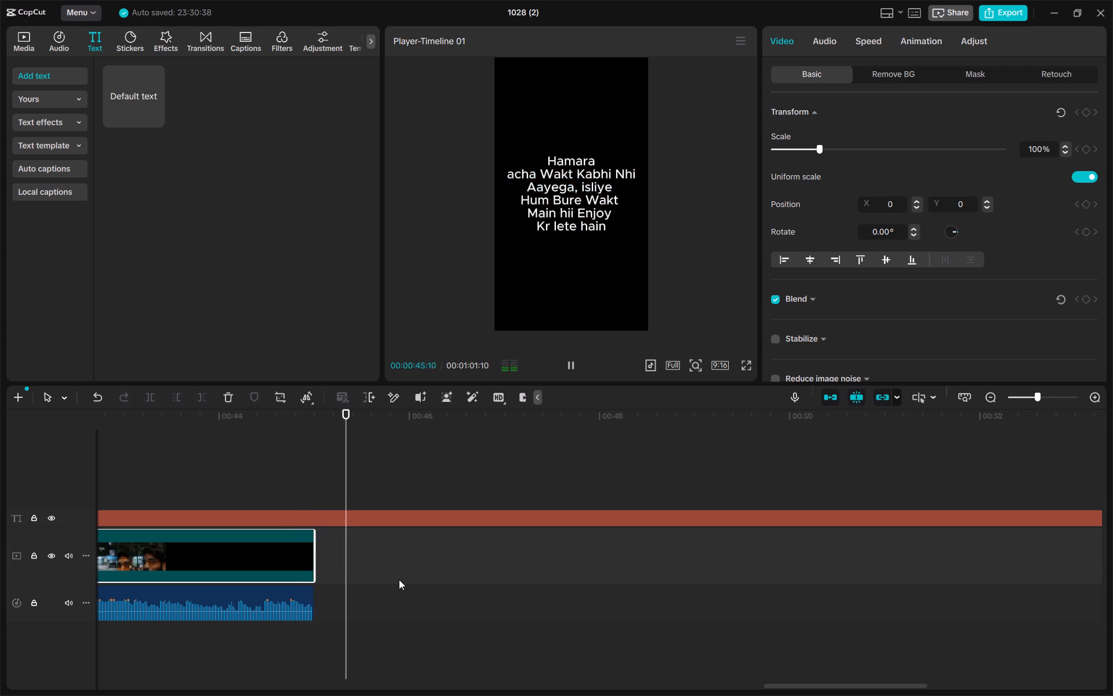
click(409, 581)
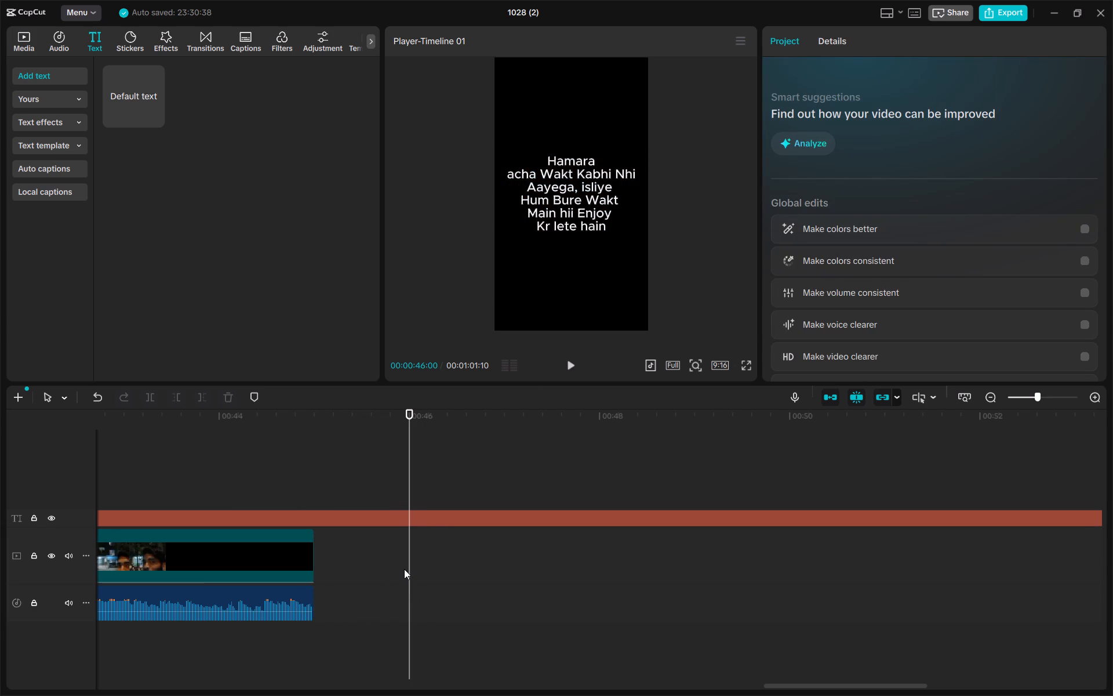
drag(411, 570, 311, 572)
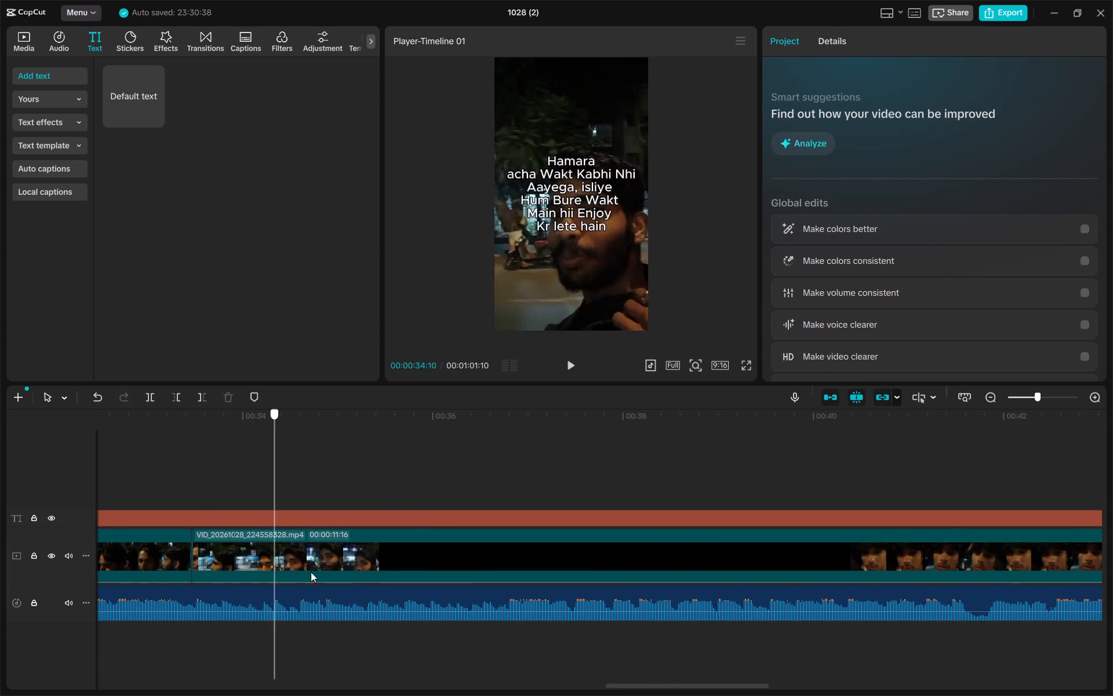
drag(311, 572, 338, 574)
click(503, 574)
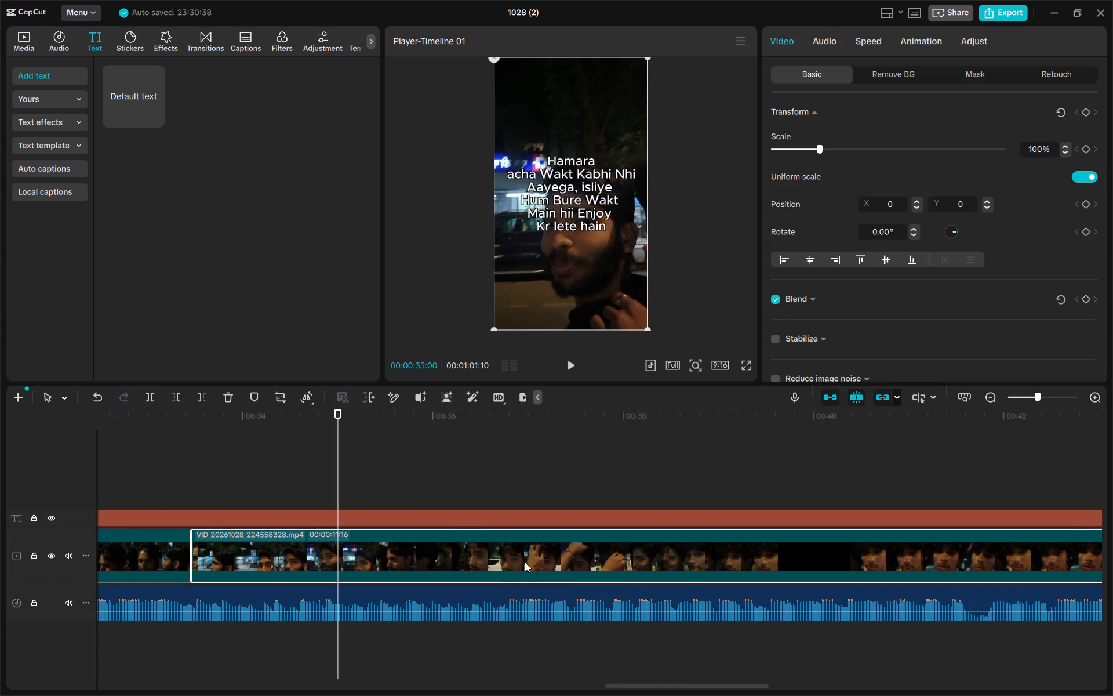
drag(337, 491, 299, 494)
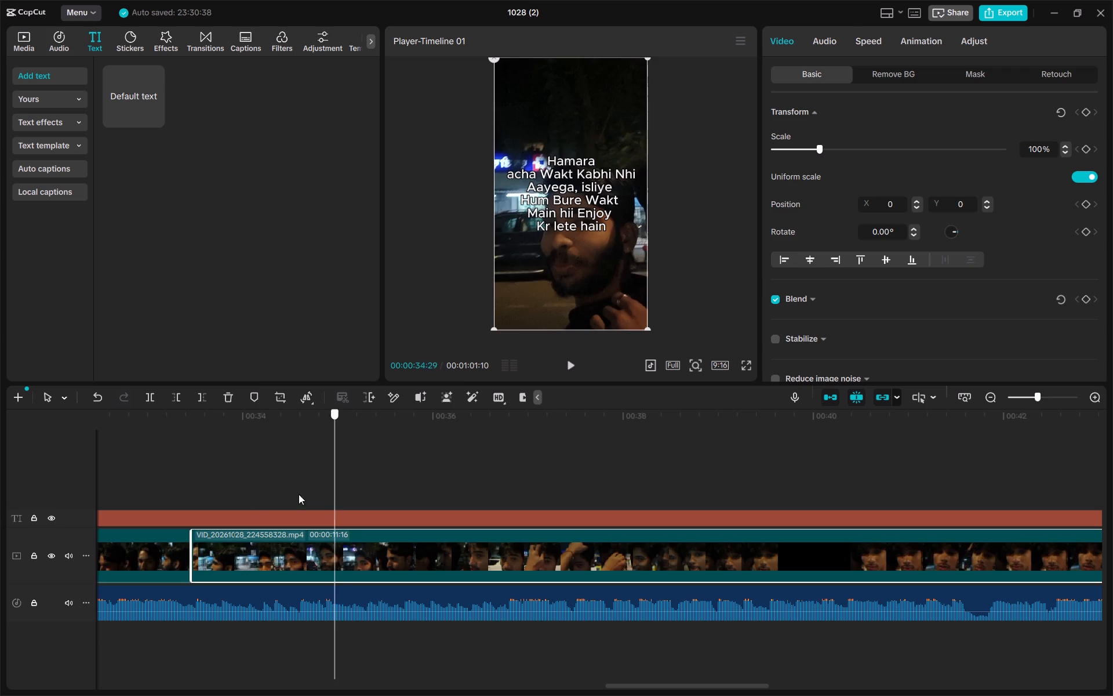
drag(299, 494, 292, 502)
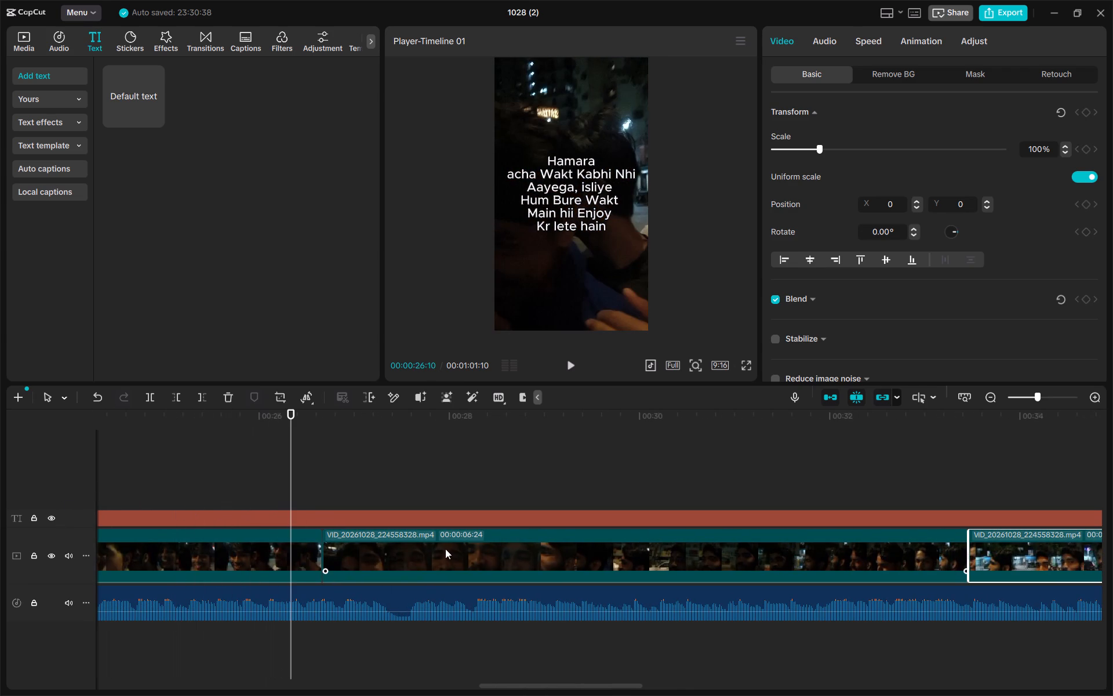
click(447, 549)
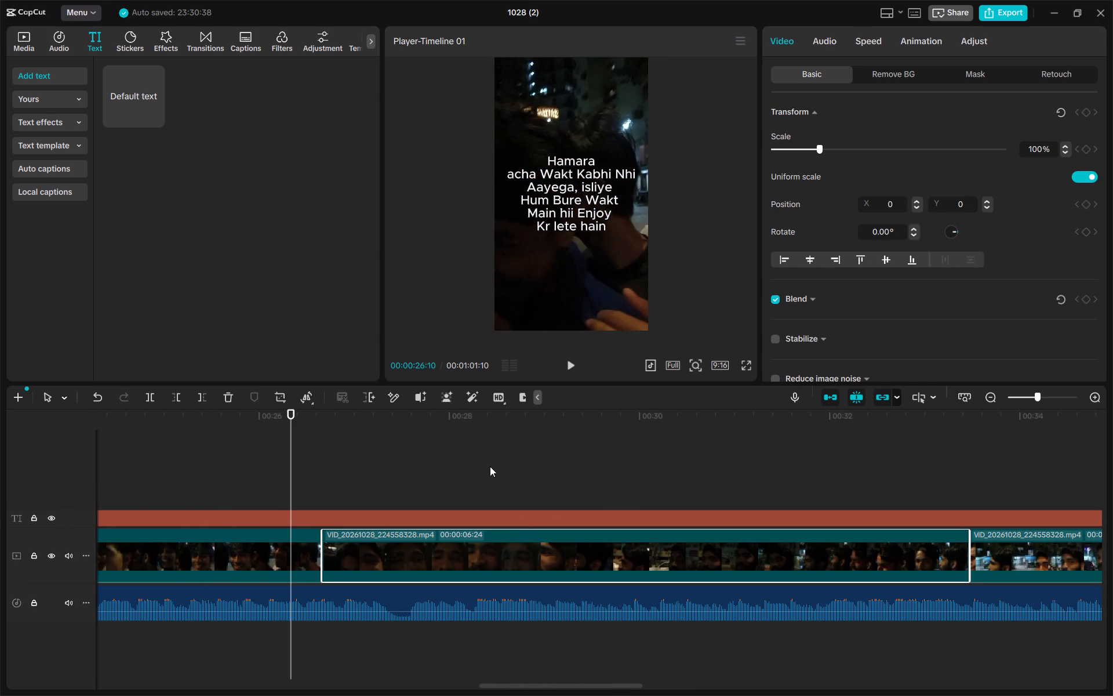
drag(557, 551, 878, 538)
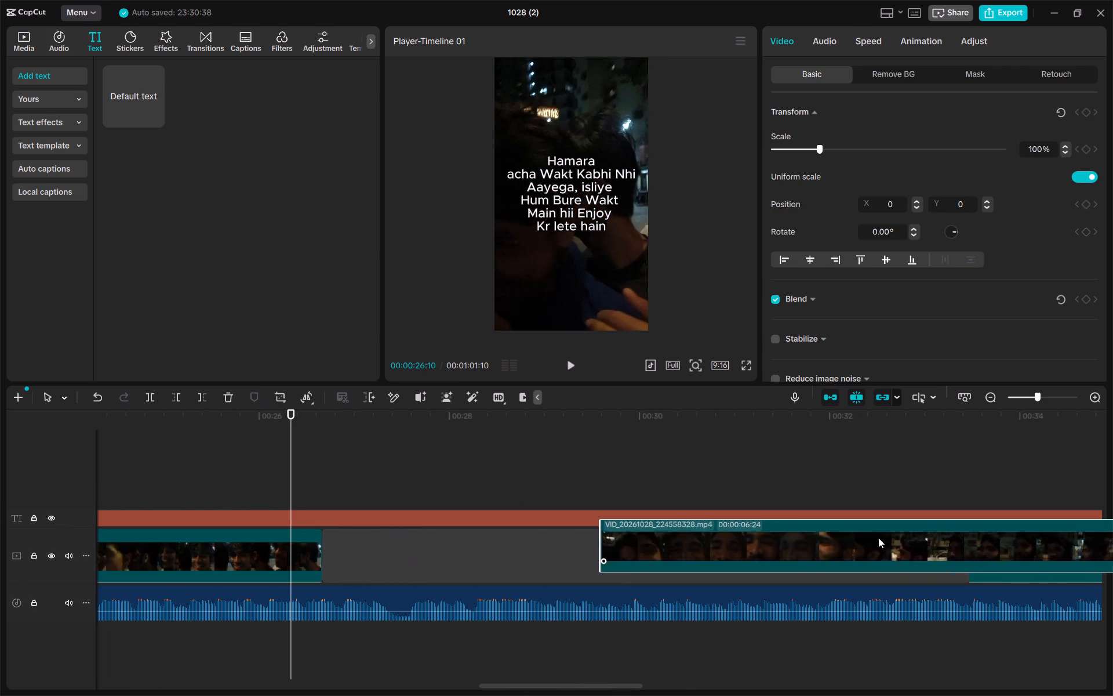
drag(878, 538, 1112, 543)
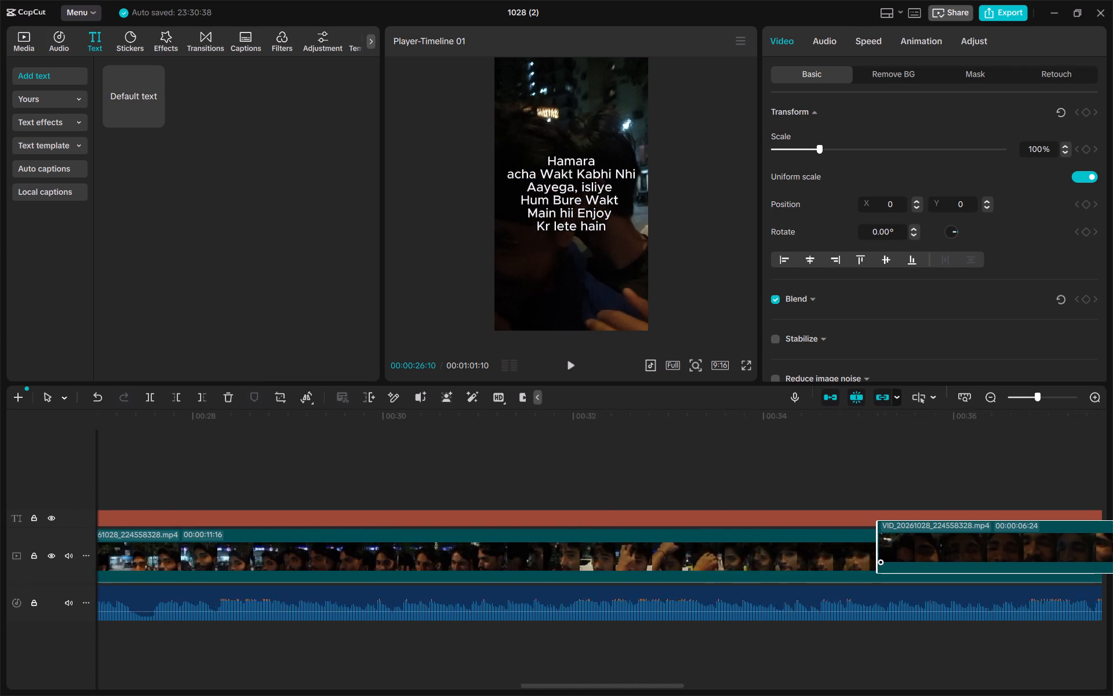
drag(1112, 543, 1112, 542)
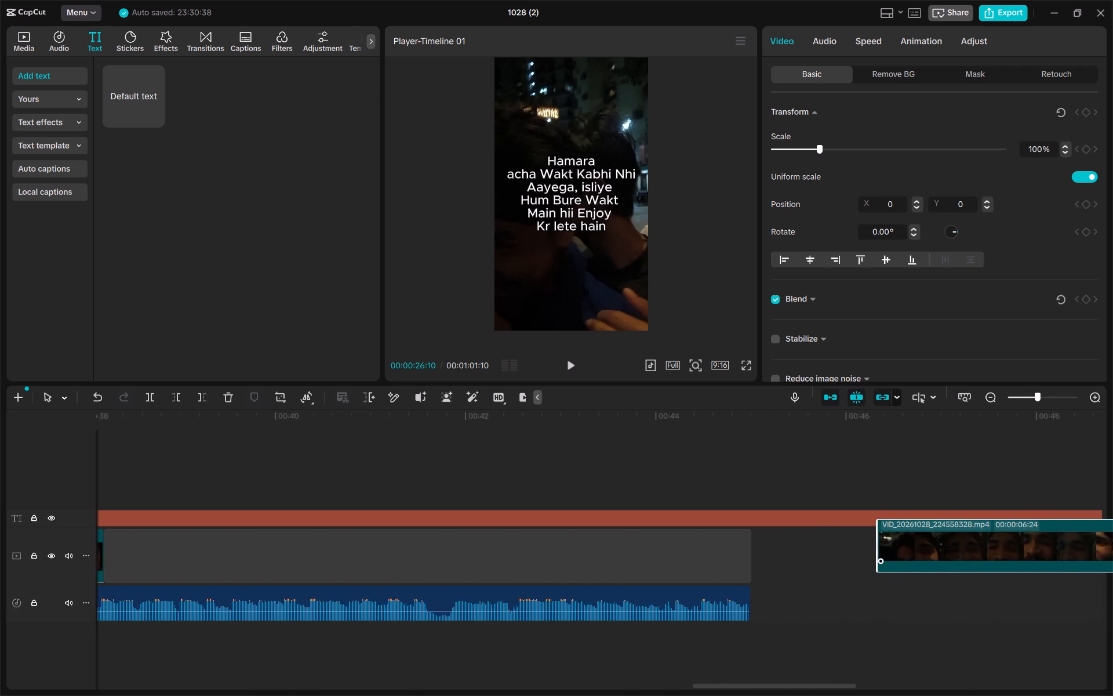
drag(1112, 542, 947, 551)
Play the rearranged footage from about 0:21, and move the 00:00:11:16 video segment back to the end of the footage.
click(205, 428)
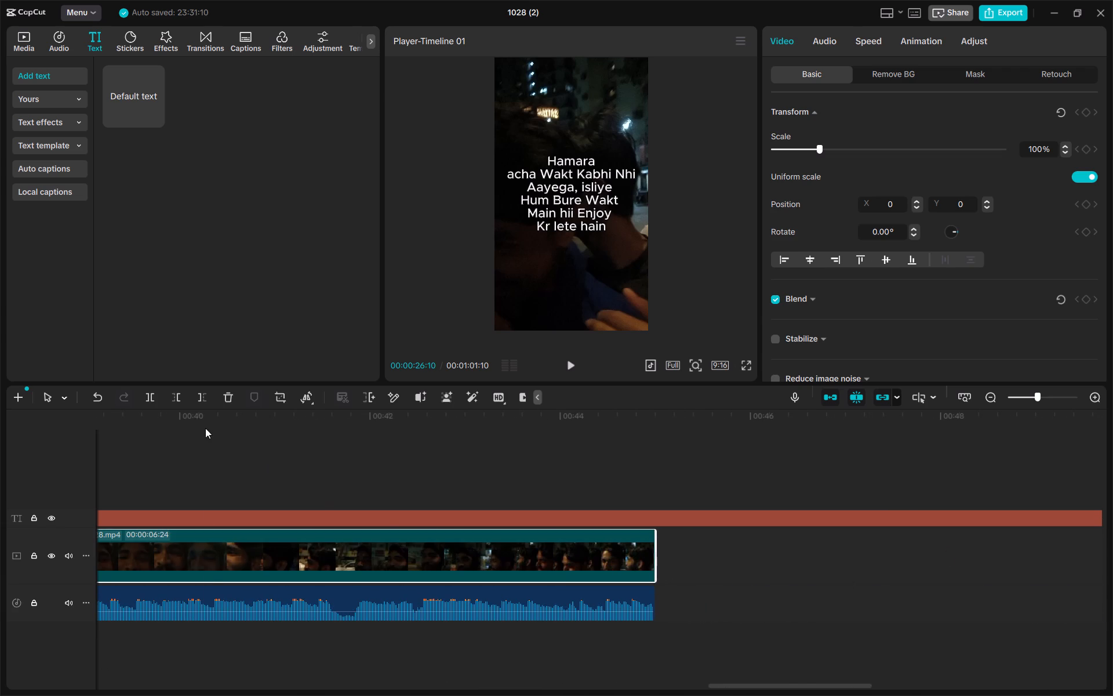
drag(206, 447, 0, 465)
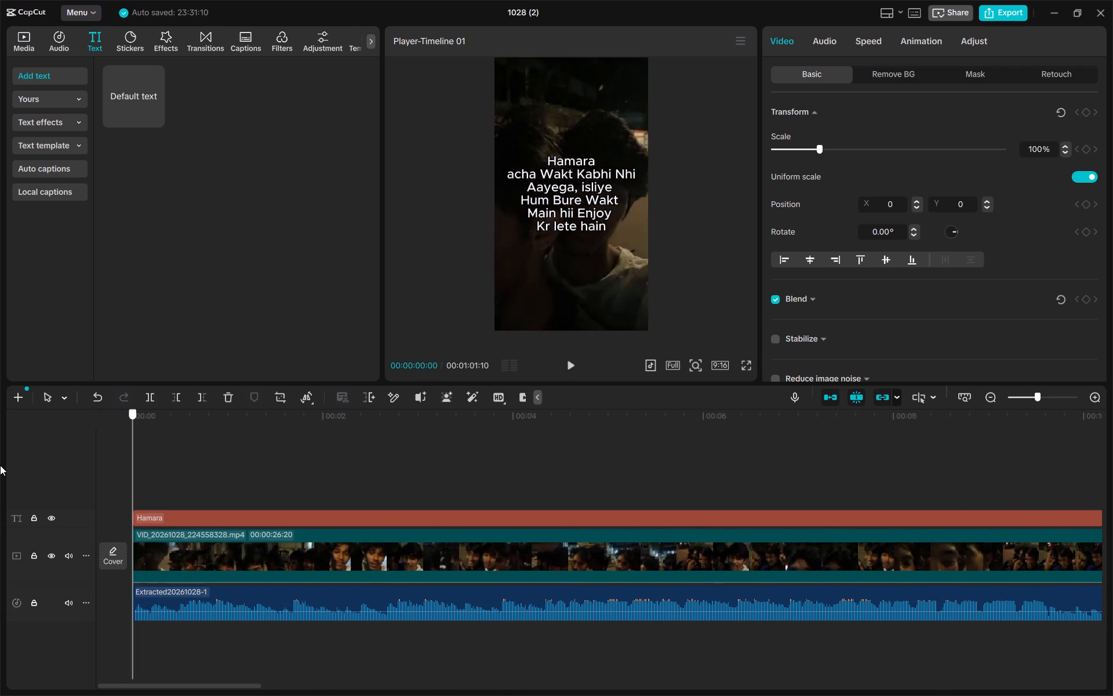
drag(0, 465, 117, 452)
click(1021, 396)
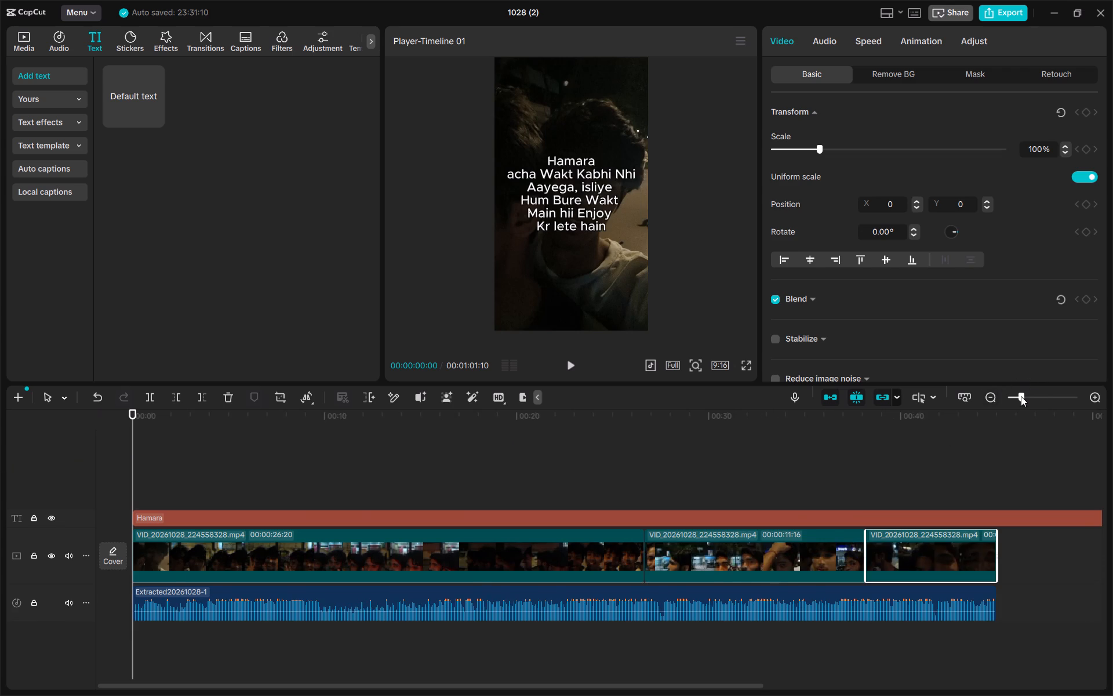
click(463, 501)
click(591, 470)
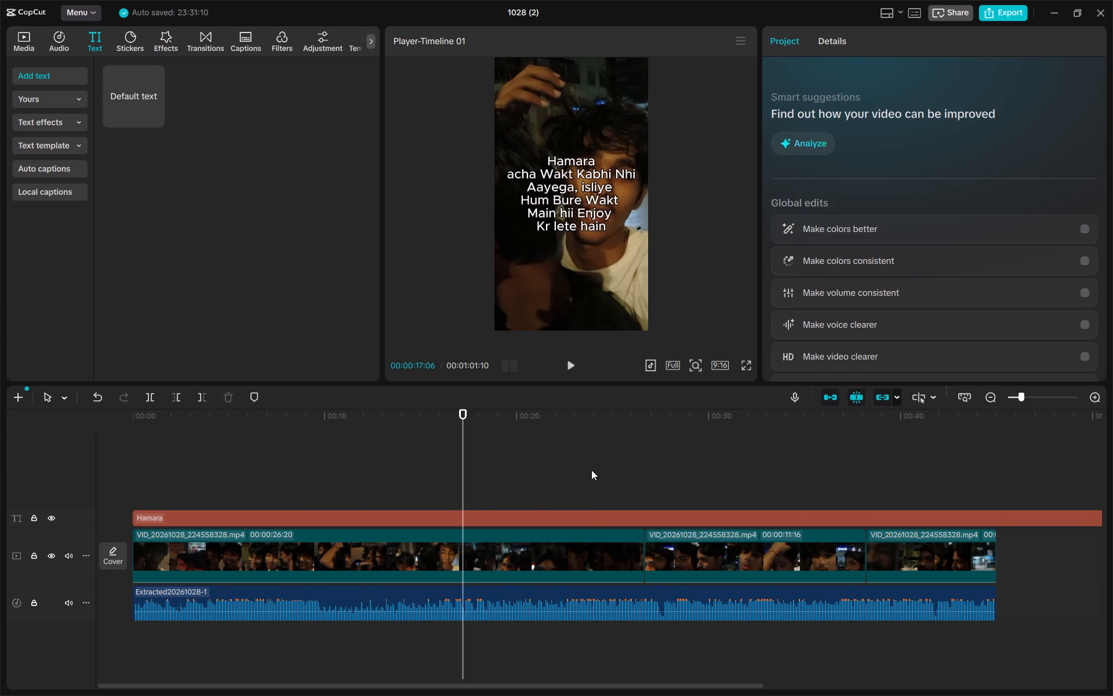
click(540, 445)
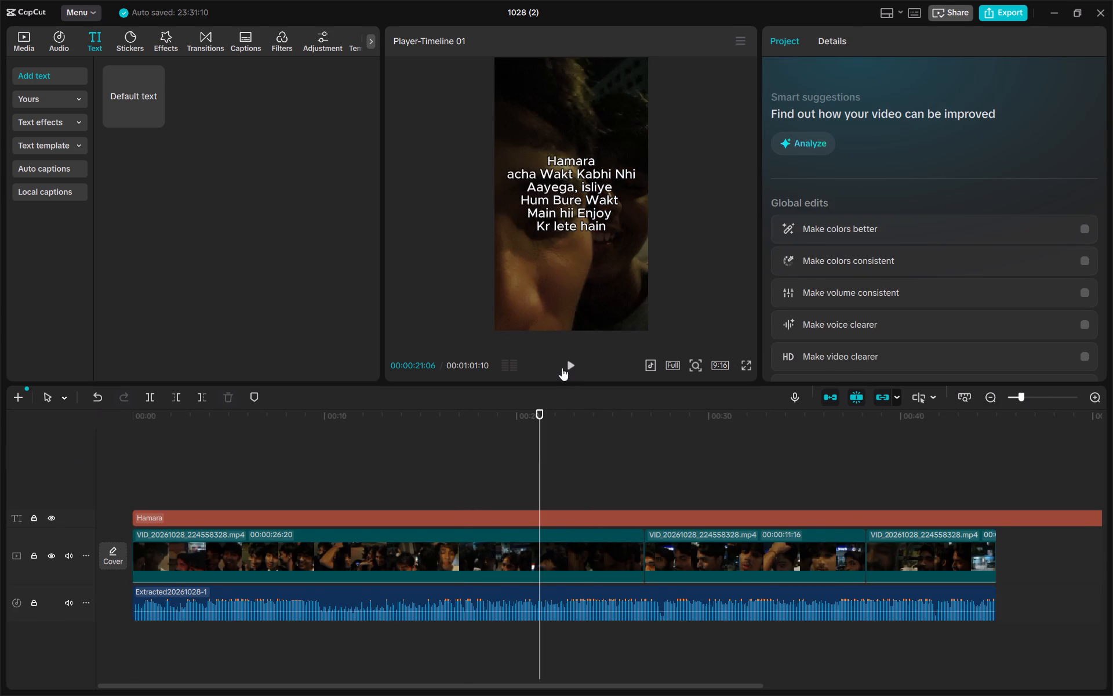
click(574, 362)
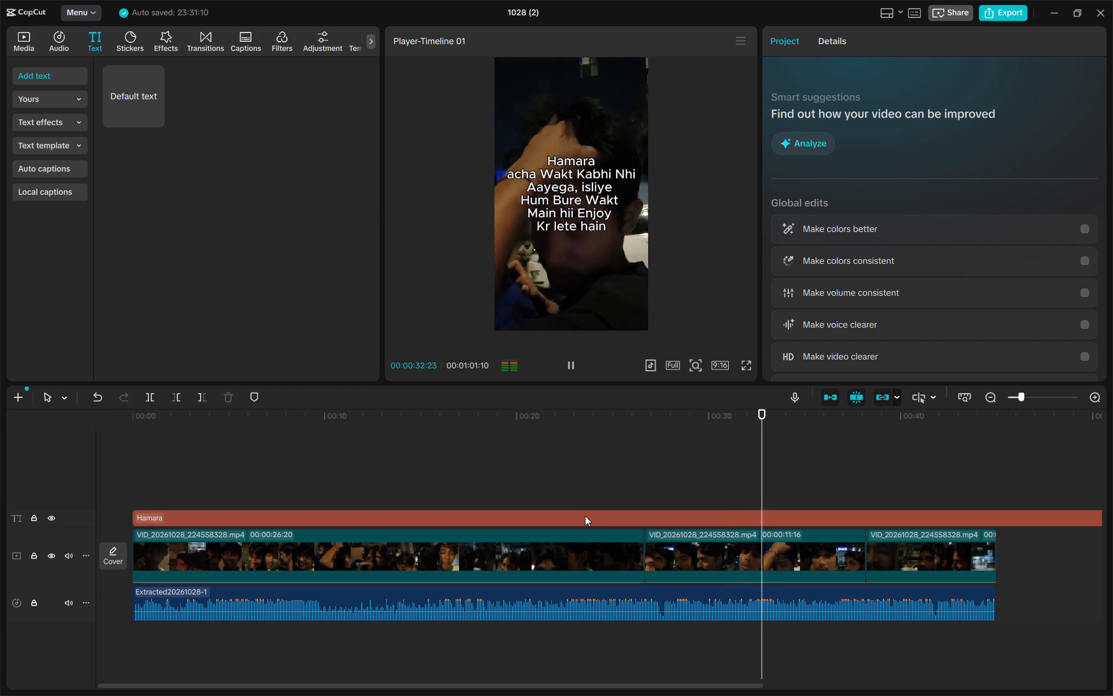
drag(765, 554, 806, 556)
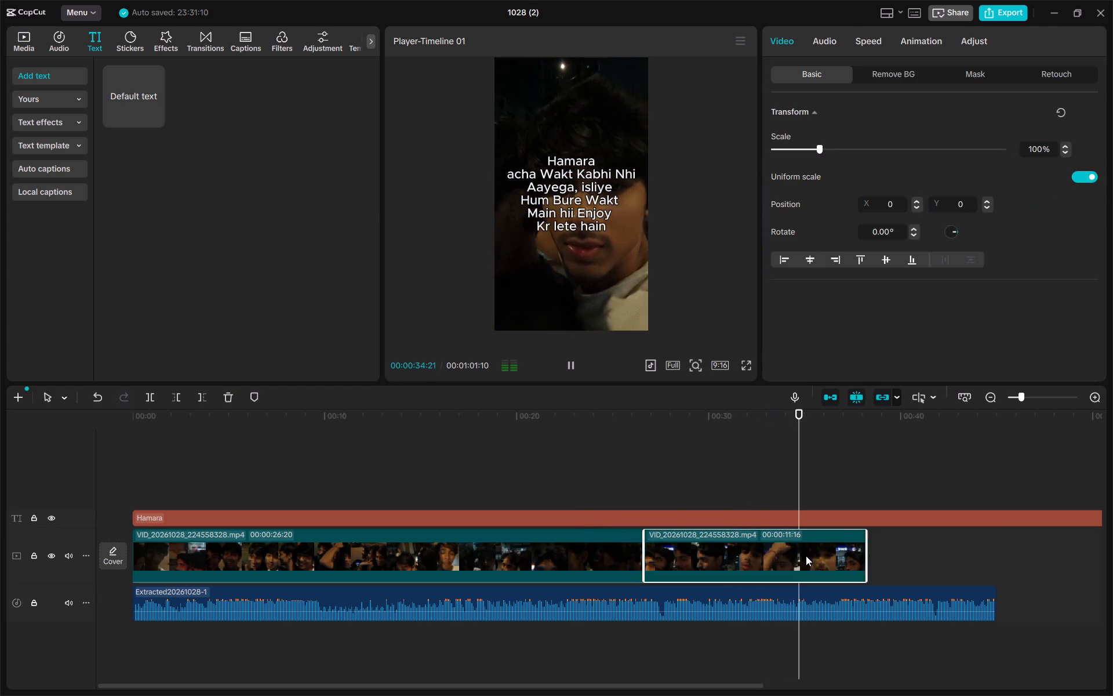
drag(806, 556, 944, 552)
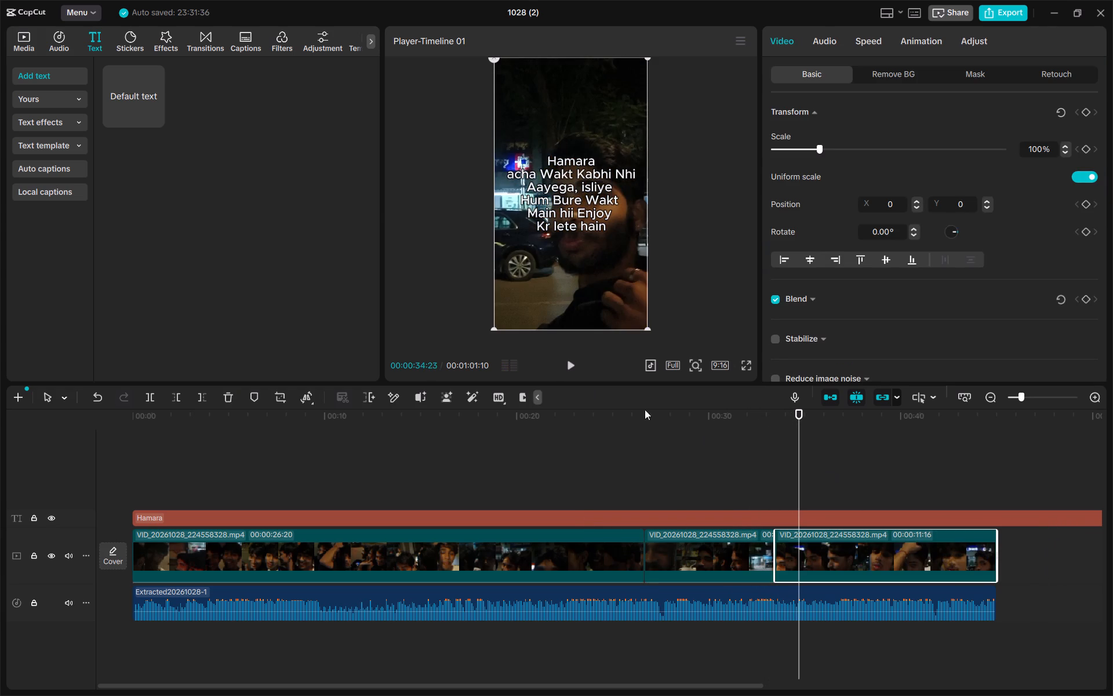
Play the last video segment to find a cut point, and split it at 00:00:41:03.
click(568, 363)
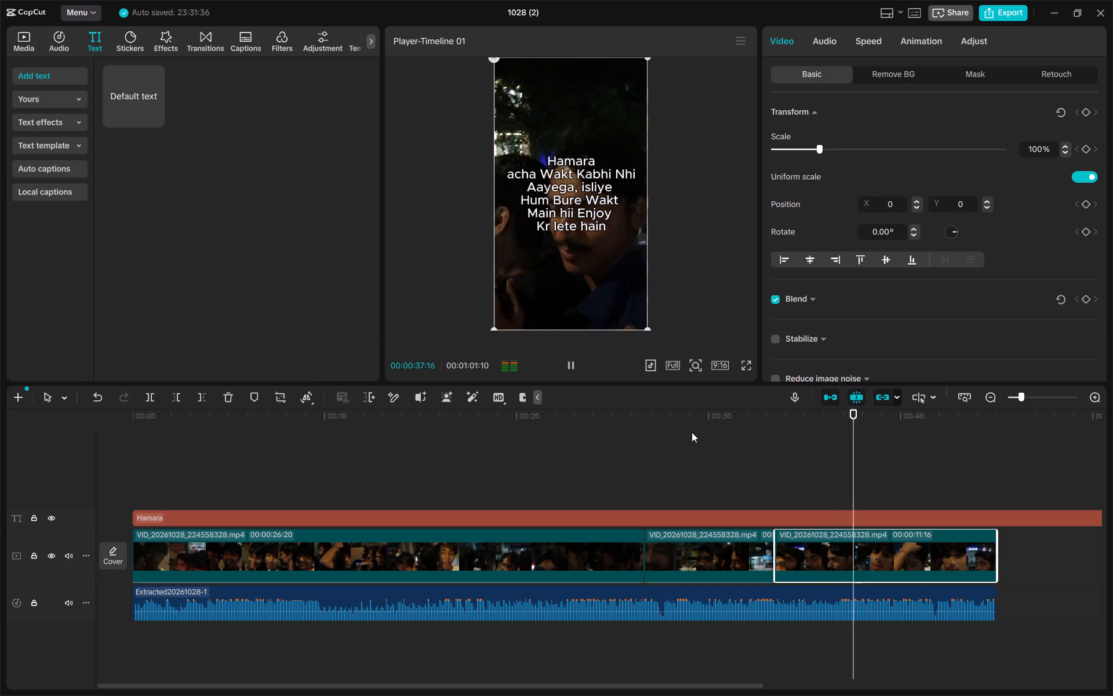
click(571, 365)
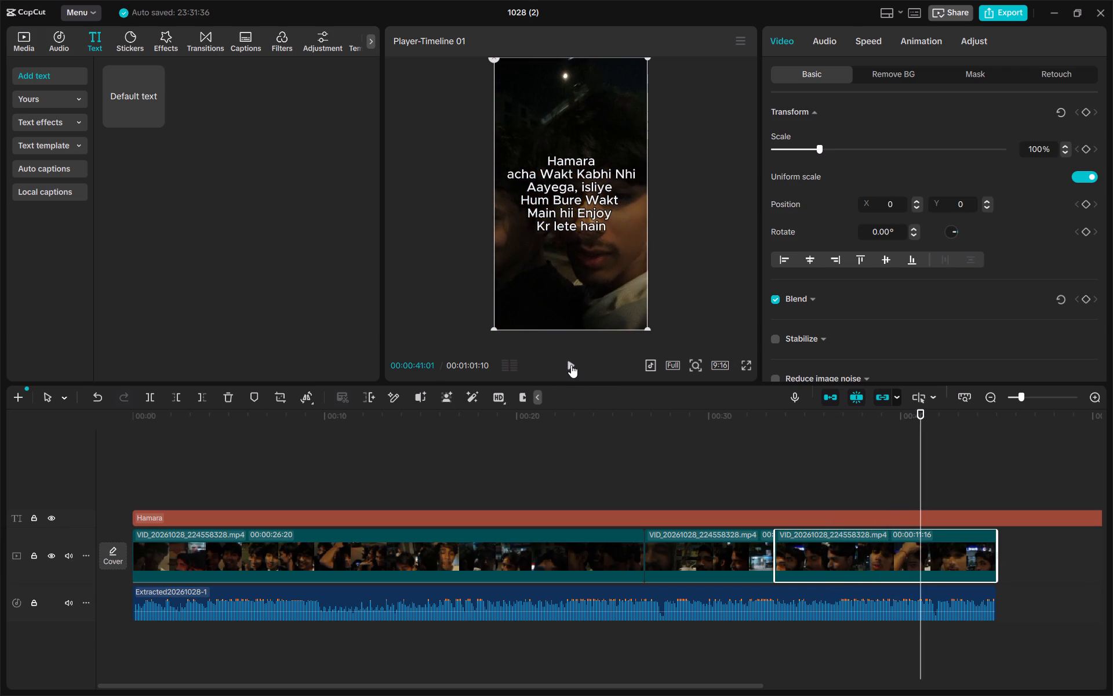
click(571, 365)
click(571, 365)
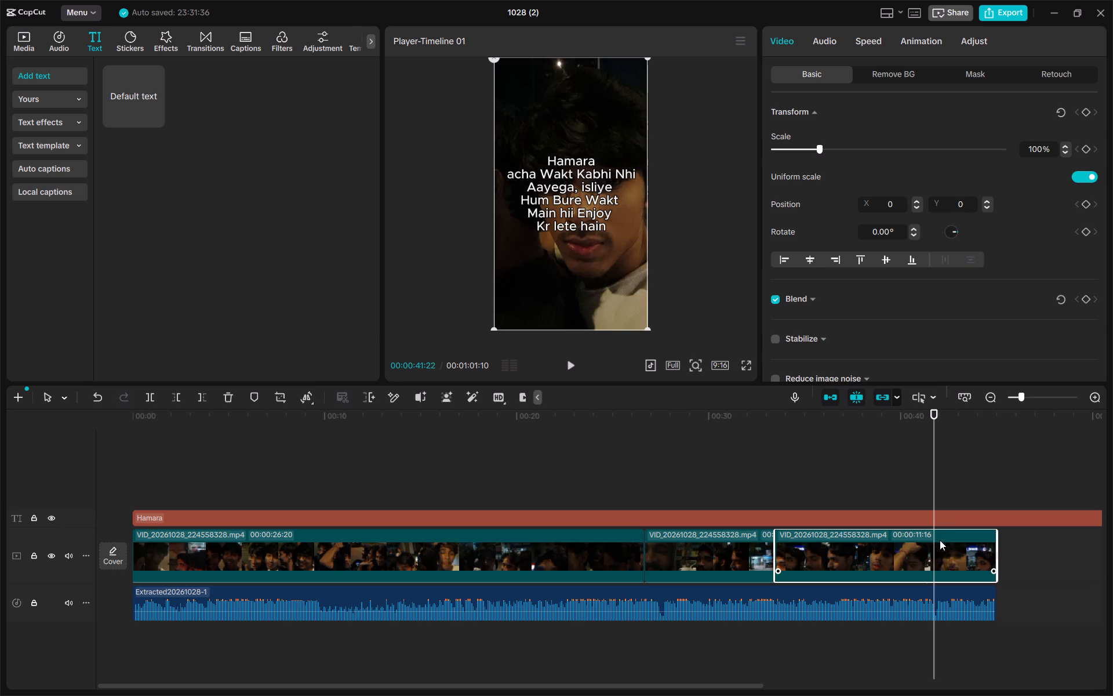
click(874, 486)
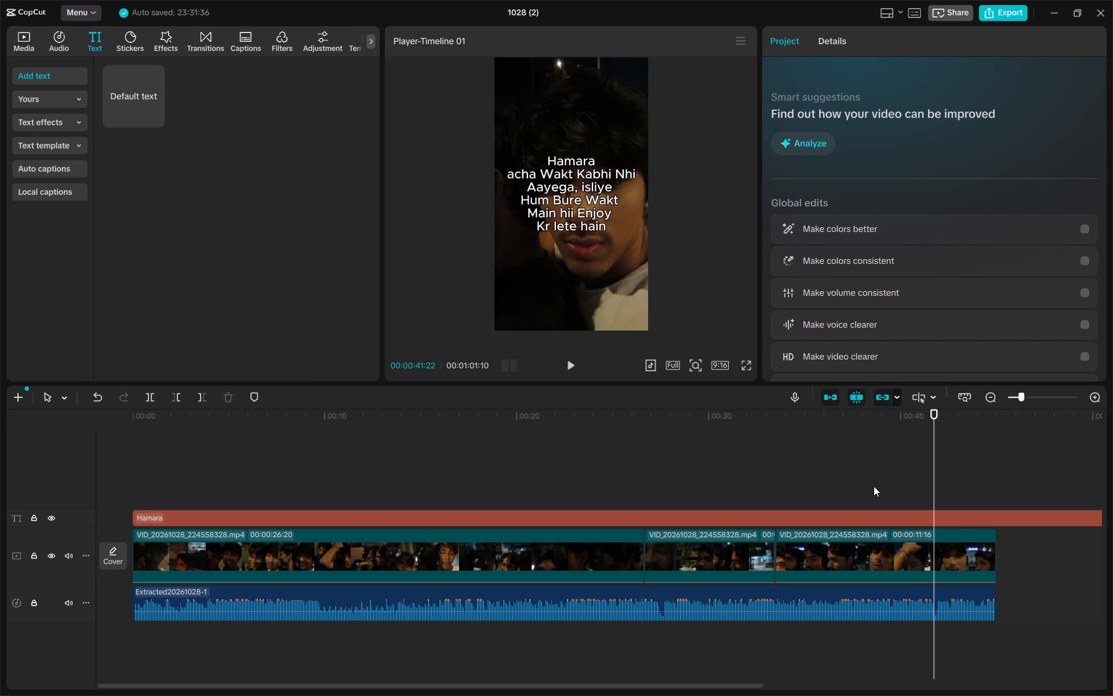
click(569, 368)
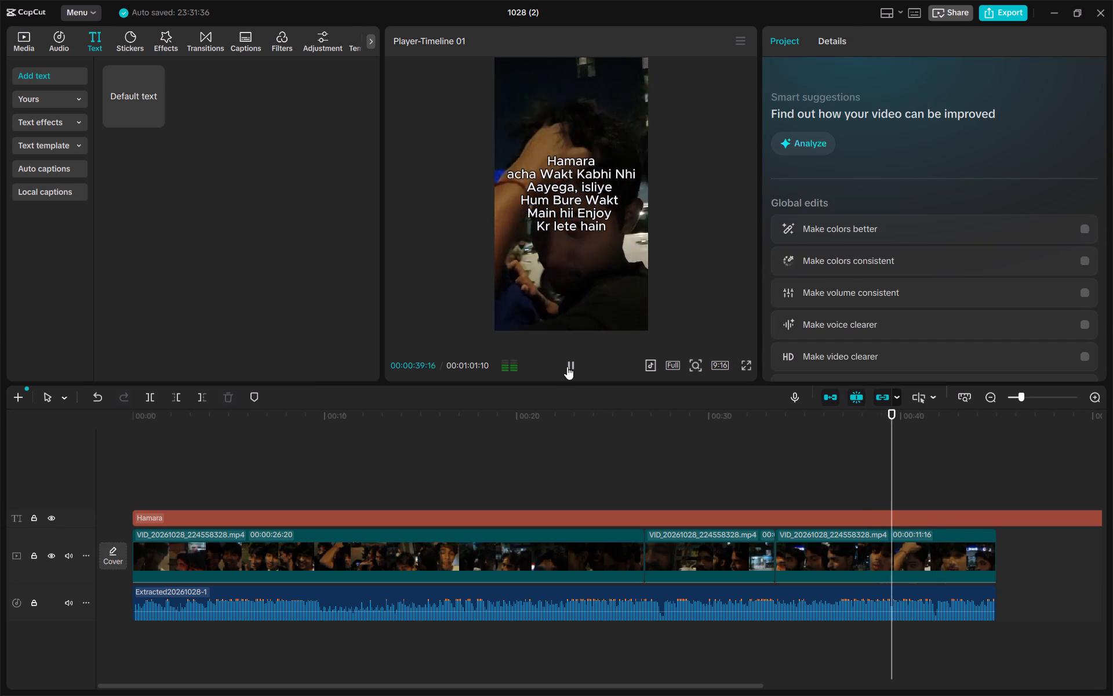
click(567, 367)
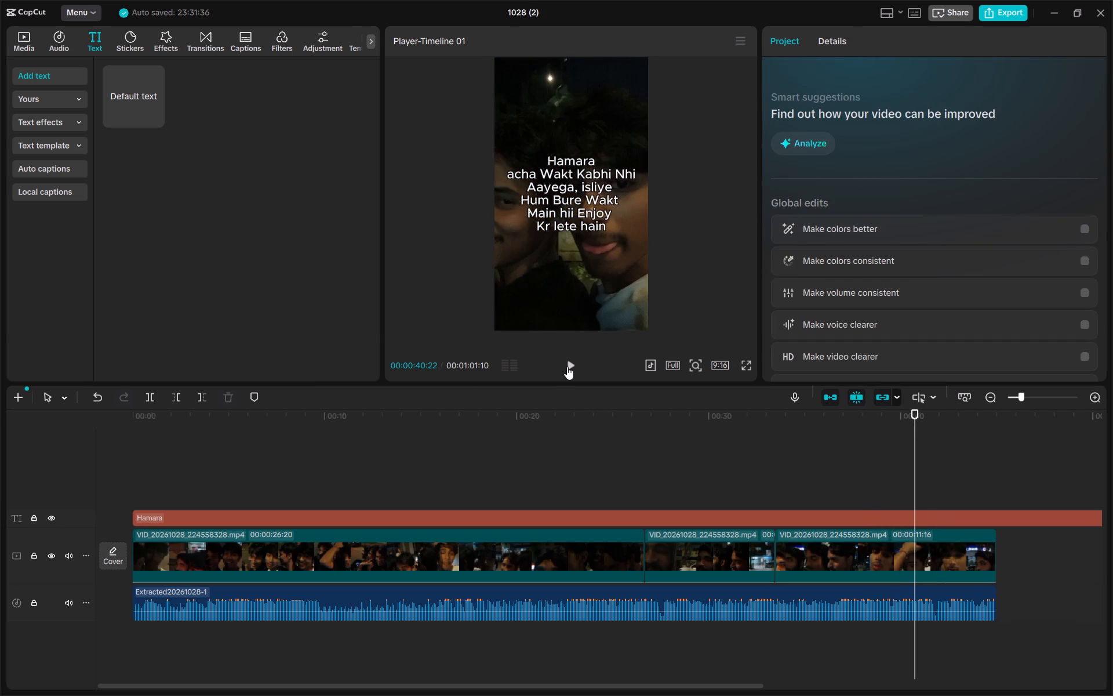
double_click(567, 367)
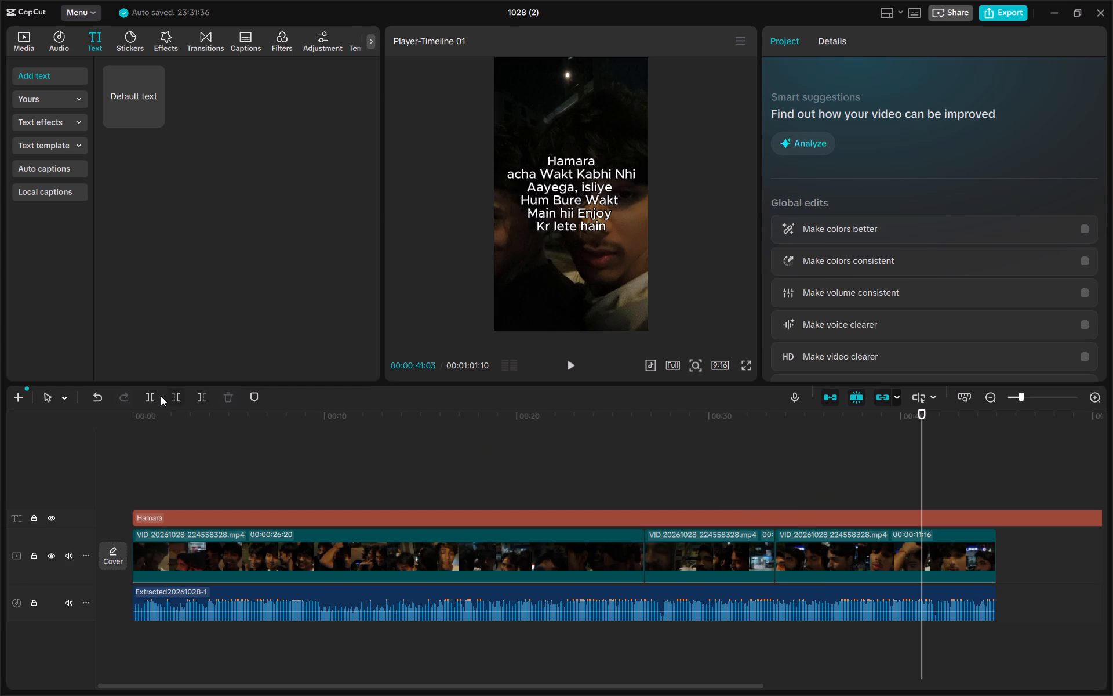
click(871, 542)
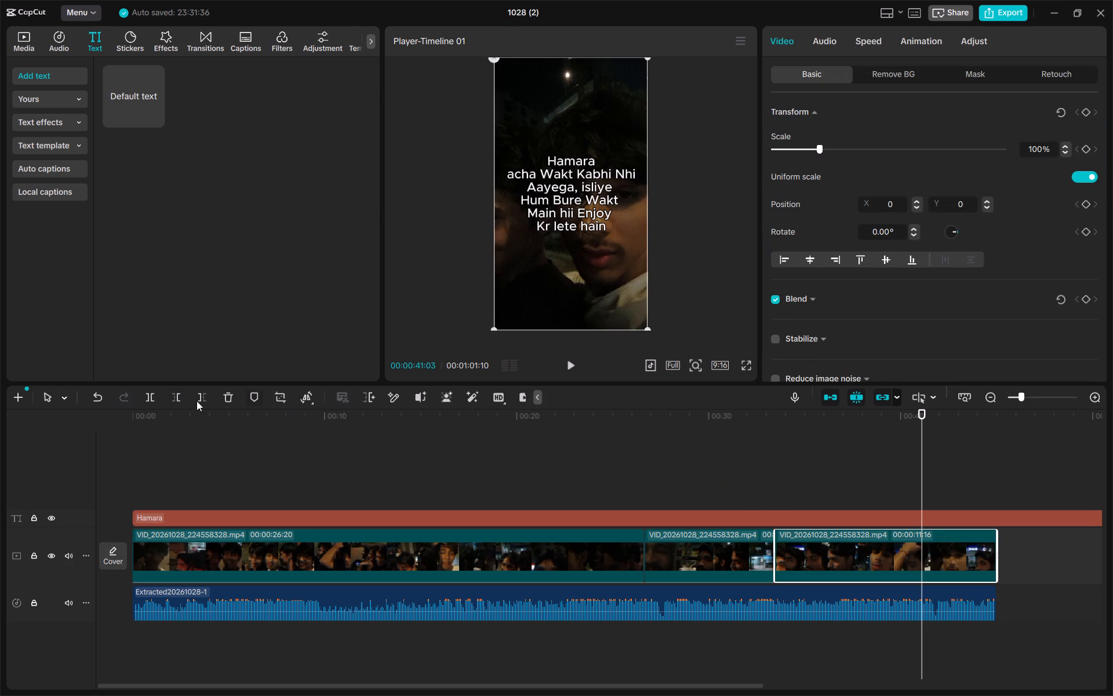
click(149, 396)
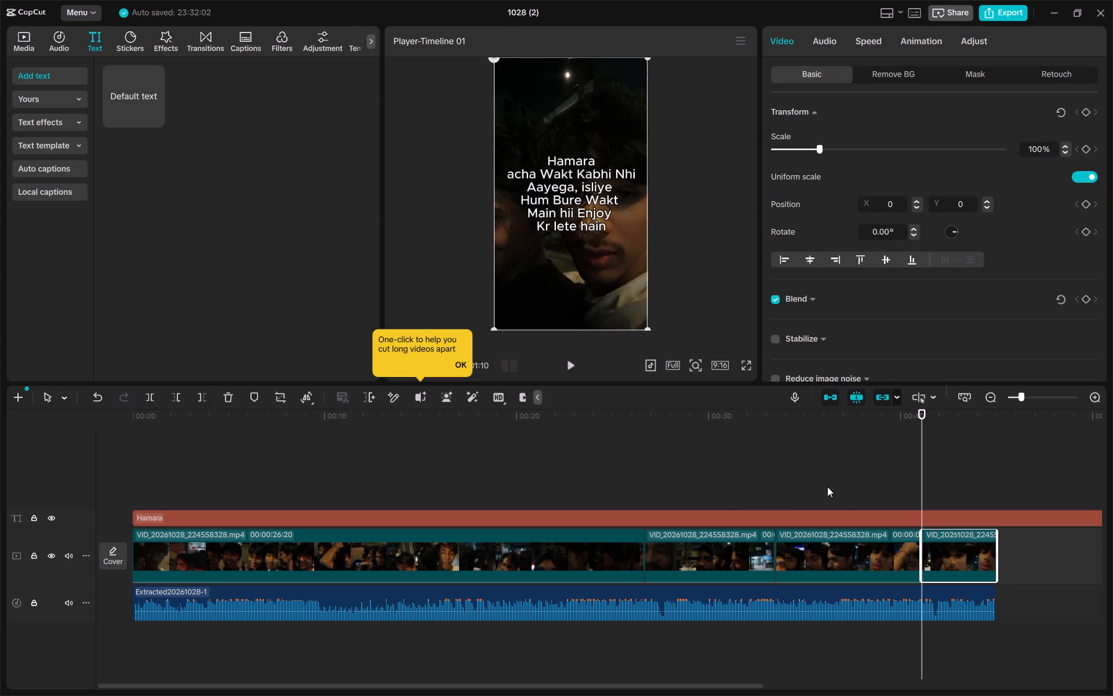
Play the short video piece after the 00:00:41:03 cut through to its end and delete it.
click(570, 368)
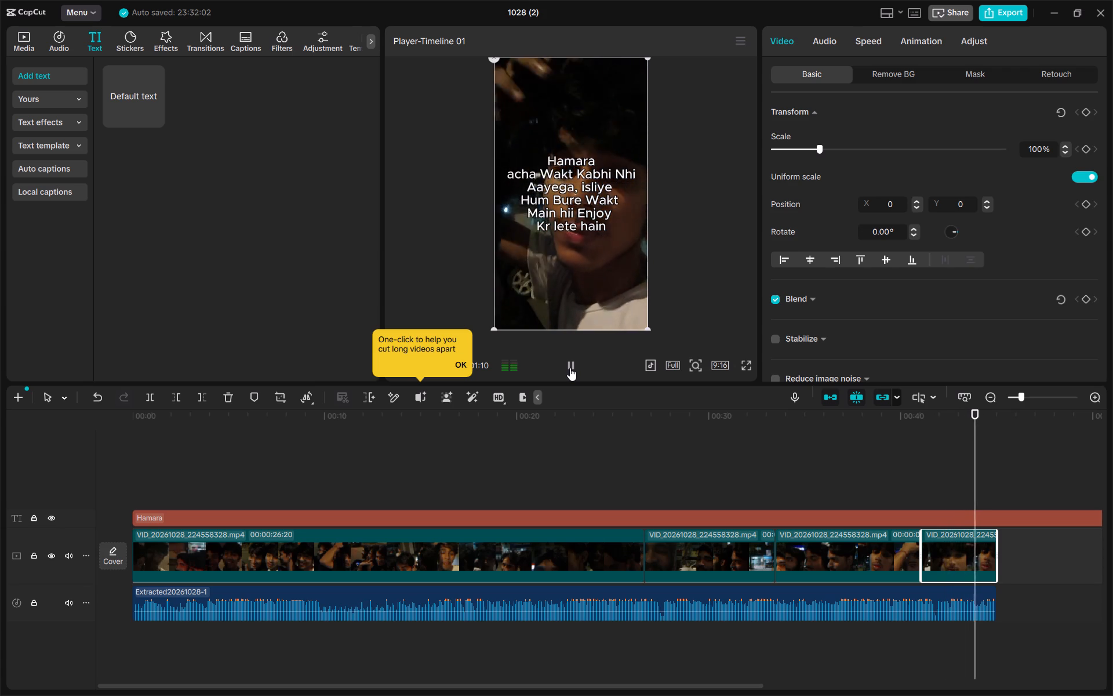
click(570, 368)
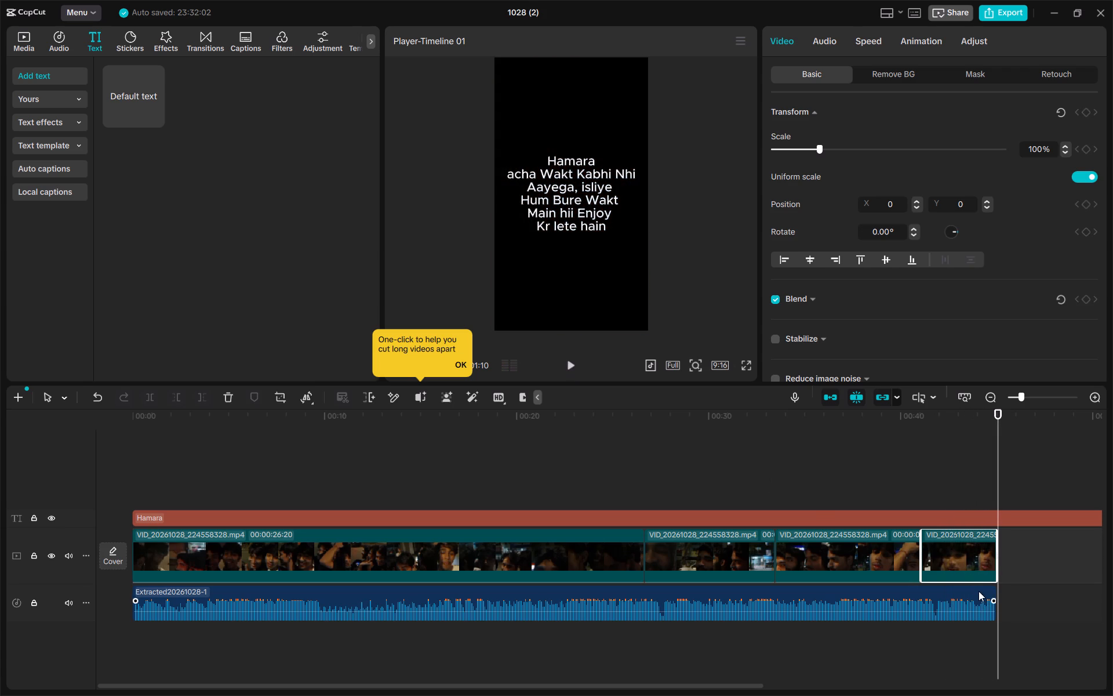
click(963, 565)
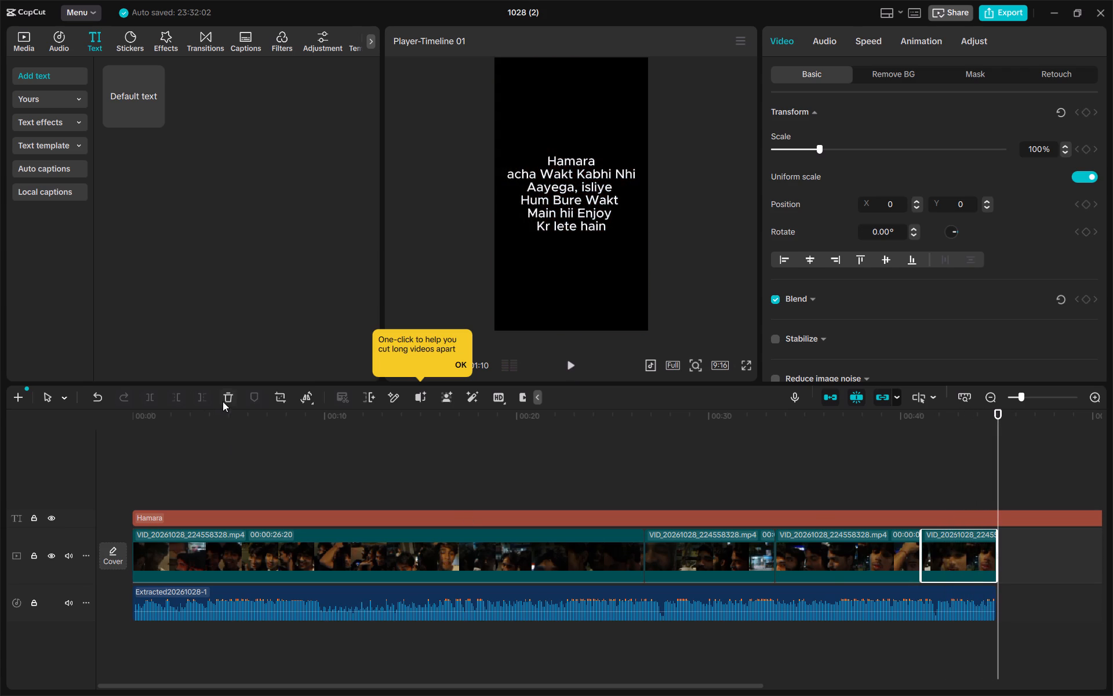
click(226, 400)
Split the Hamara text clip at the new end of the footage, 00:00:41:03.
click(949, 522)
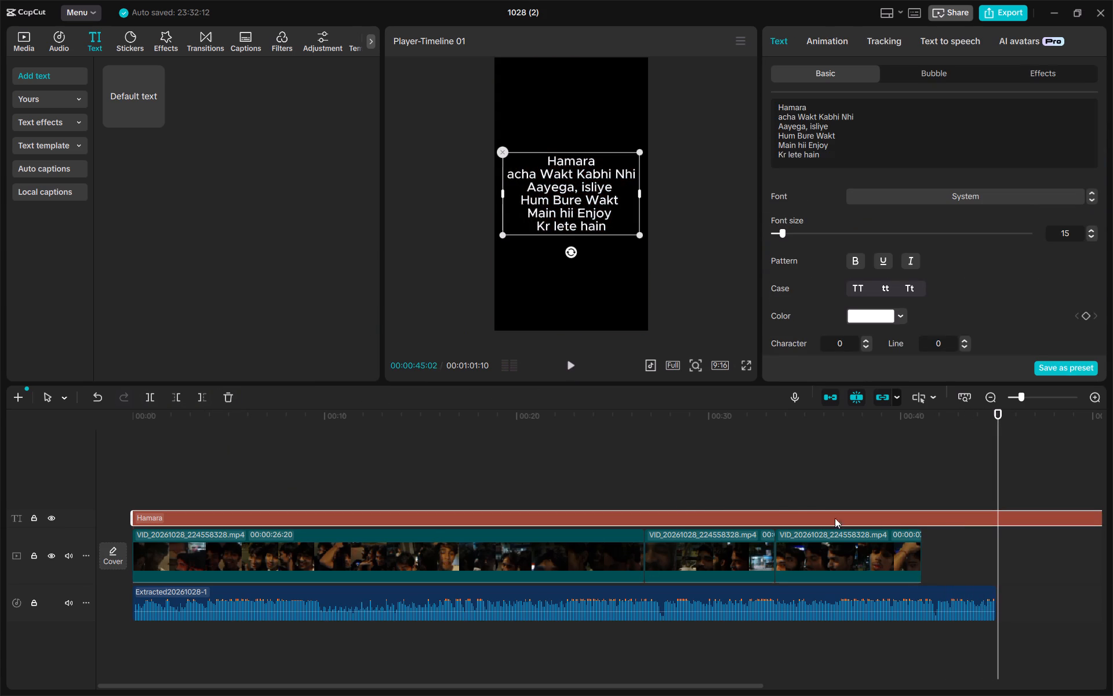
click(919, 483)
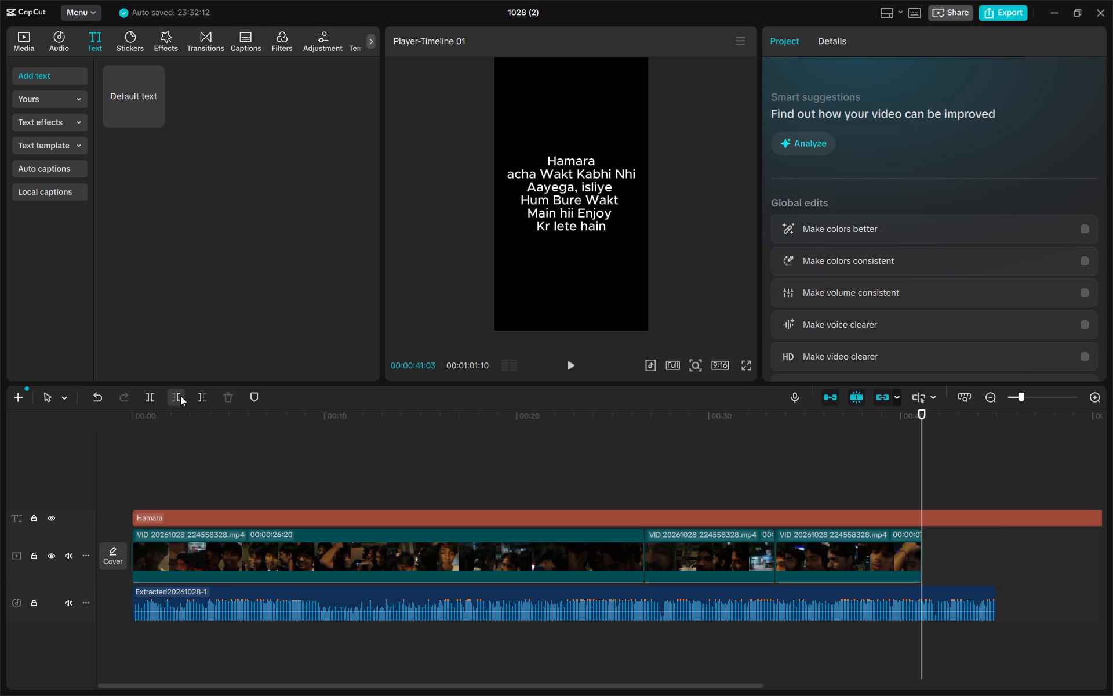
click(152, 397)
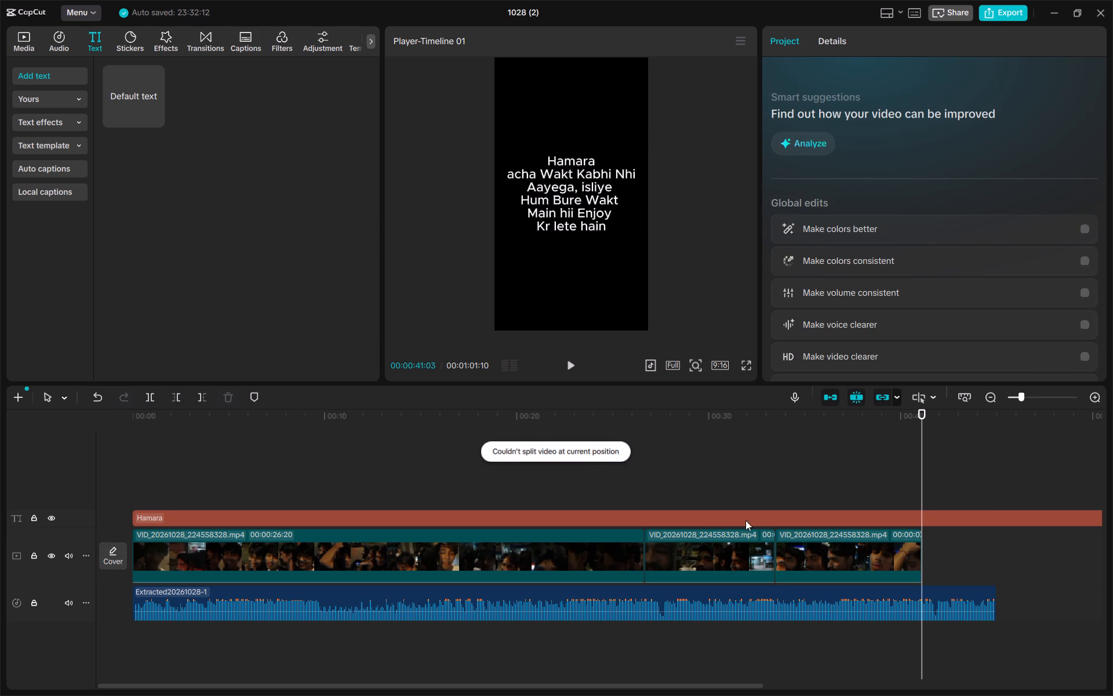
click(891, 520)
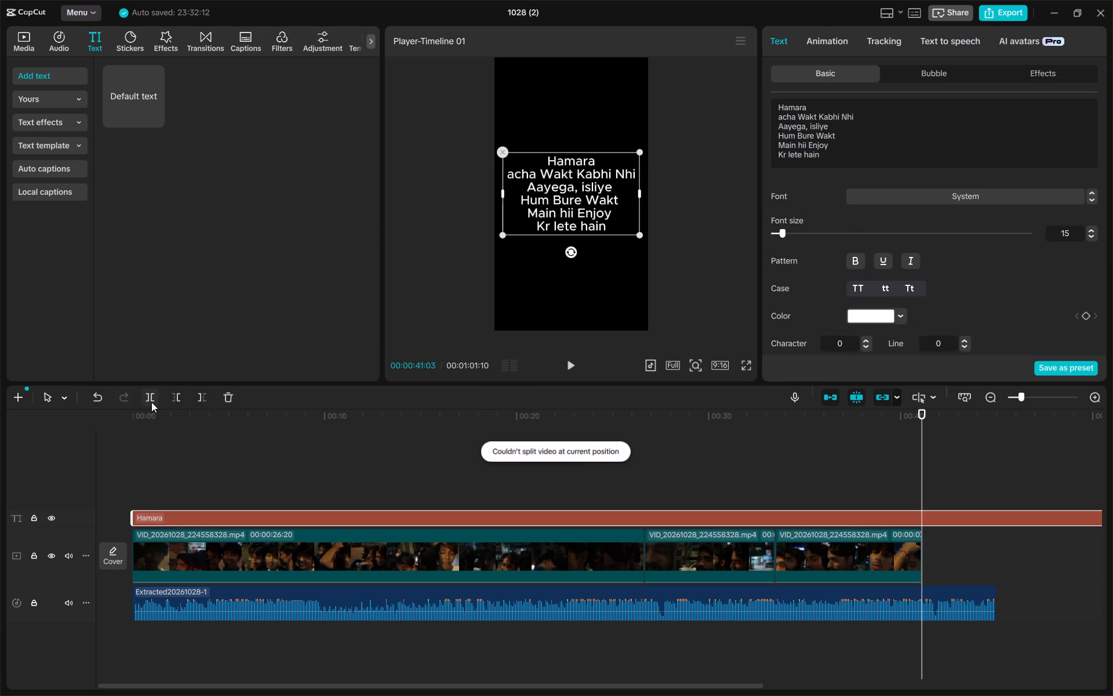
click(151, 402)
Split the extracted audio clip at 00:00:41:03 and delete the piece after the cut.
click(901, 599)
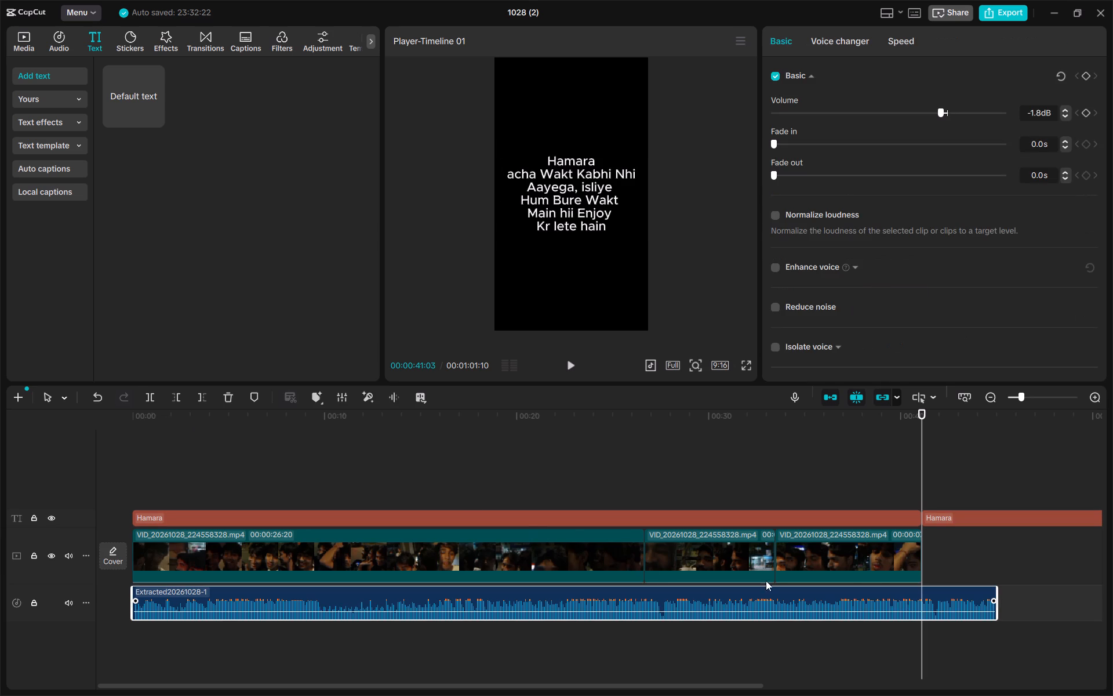
click(147, 401)
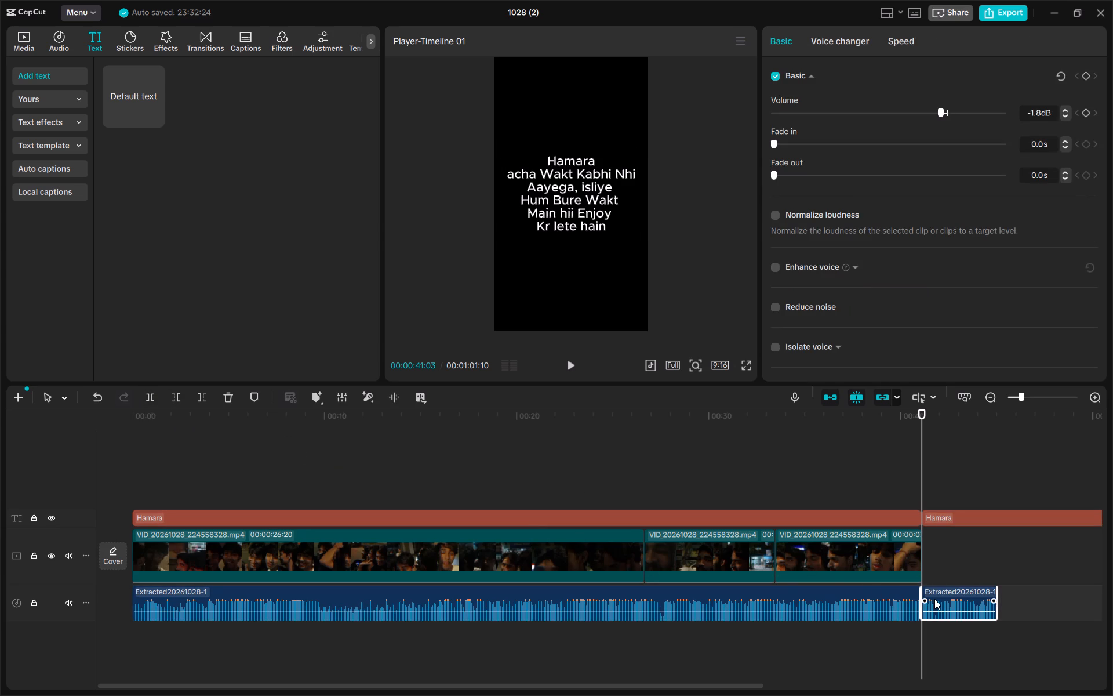
click(934, 599)
click(224, 402)
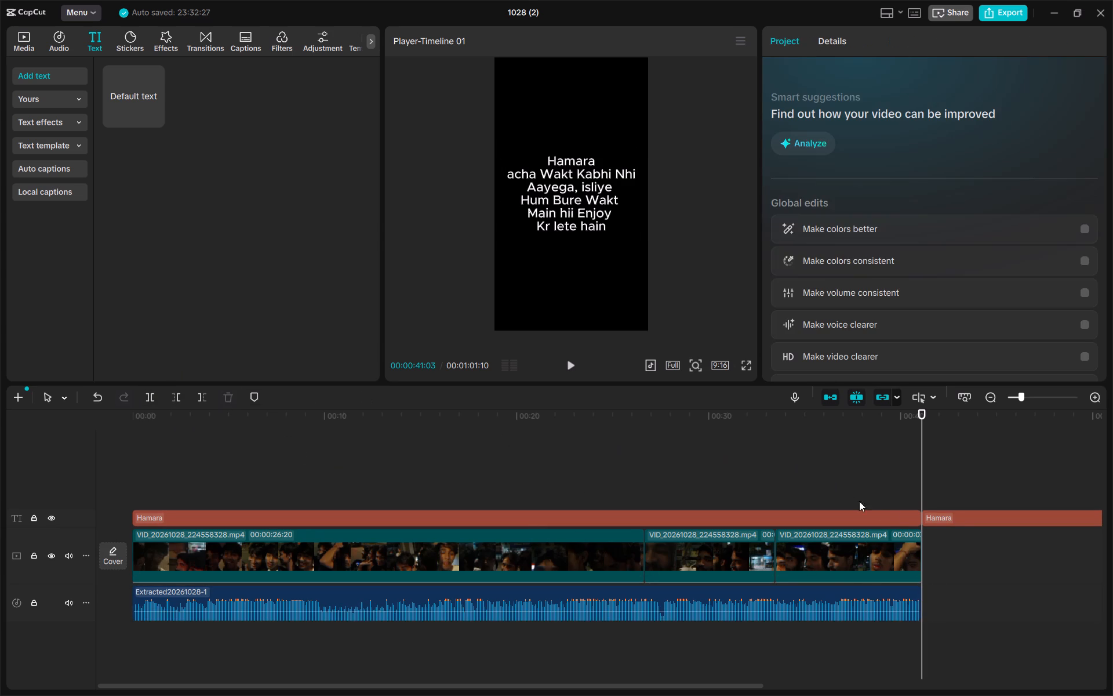
Delete the leftover Hamara text clip after 00:00:41:03.
click(954, 520)
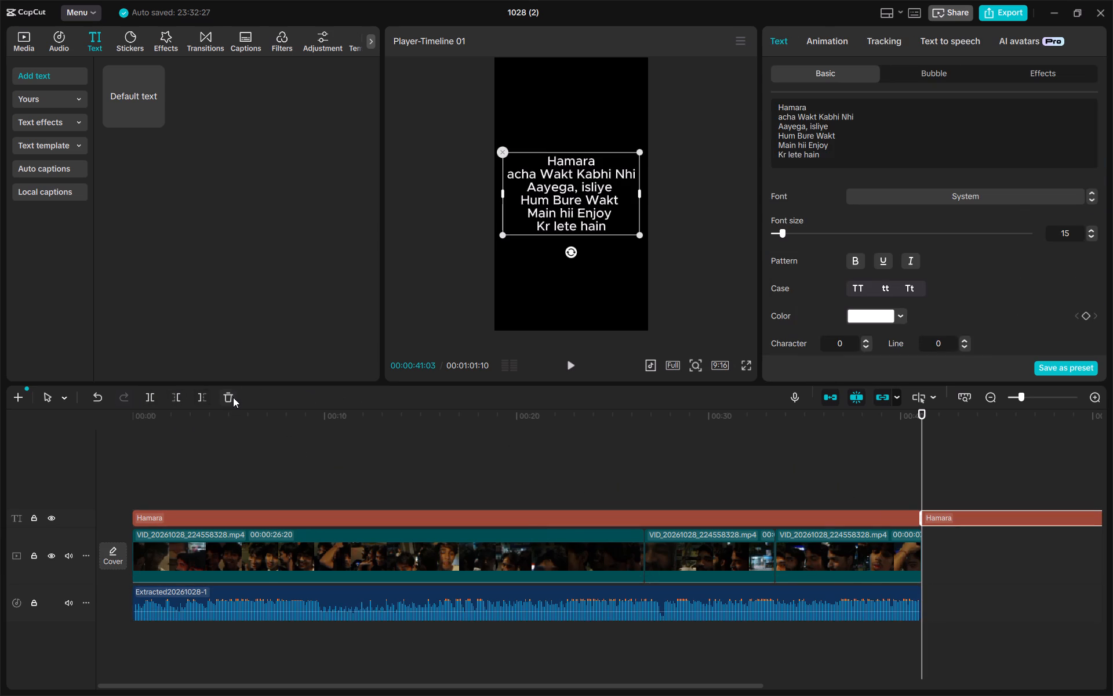
click(233, 397)
Return to the start of the timeline, try the trending Firefly Stars effect, and look through the favourite effects and video effect categories.
click(268, 433)
drag(268, 433, 100, 451)
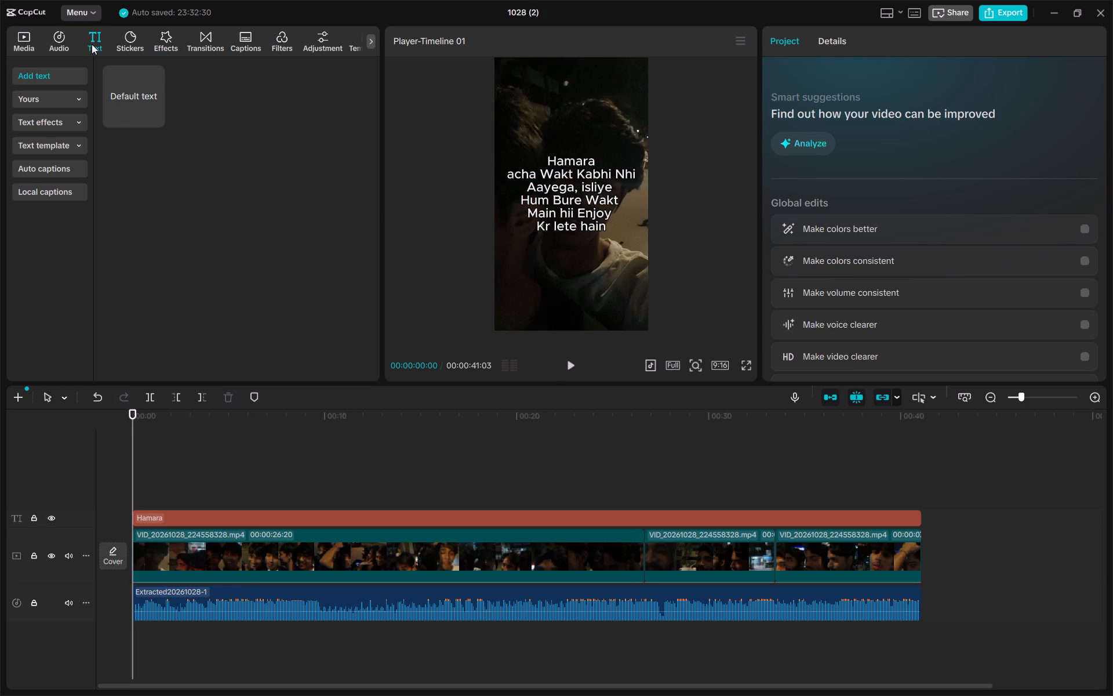
click(171, 38)
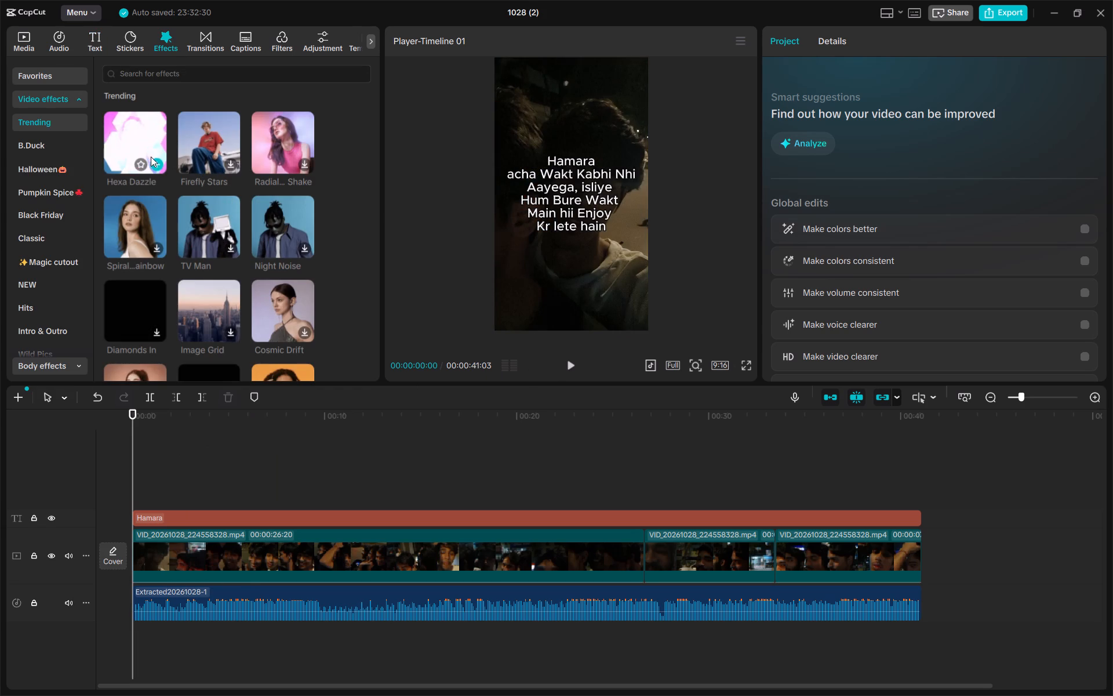
click(210, 137)
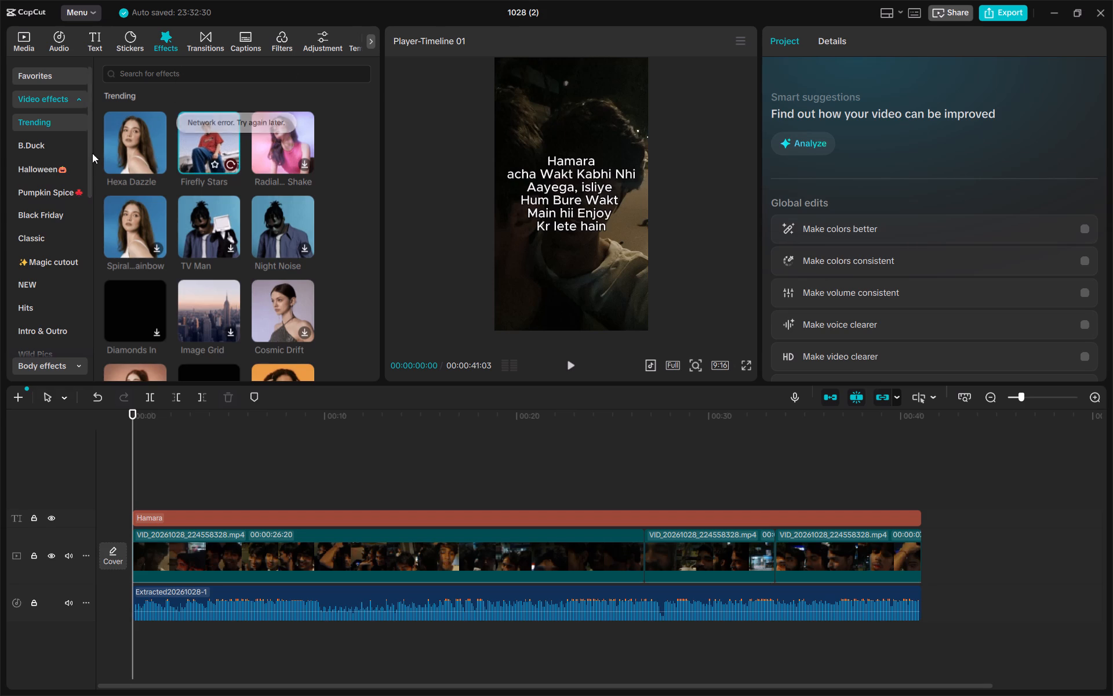
click(54, 79)
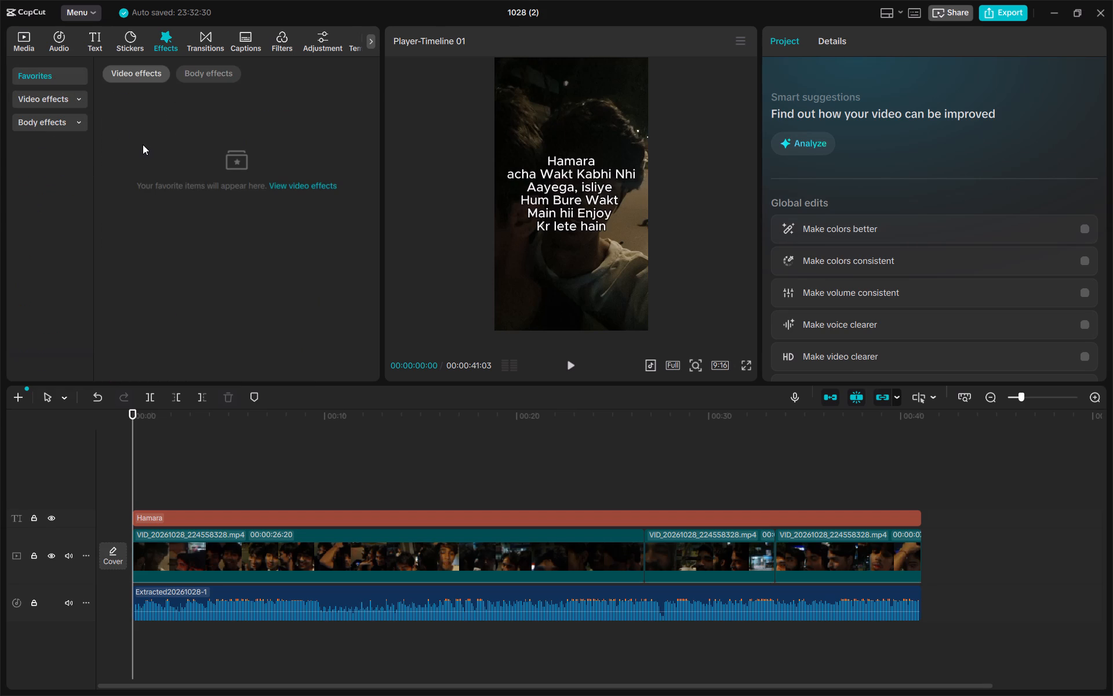
click(283, 186)
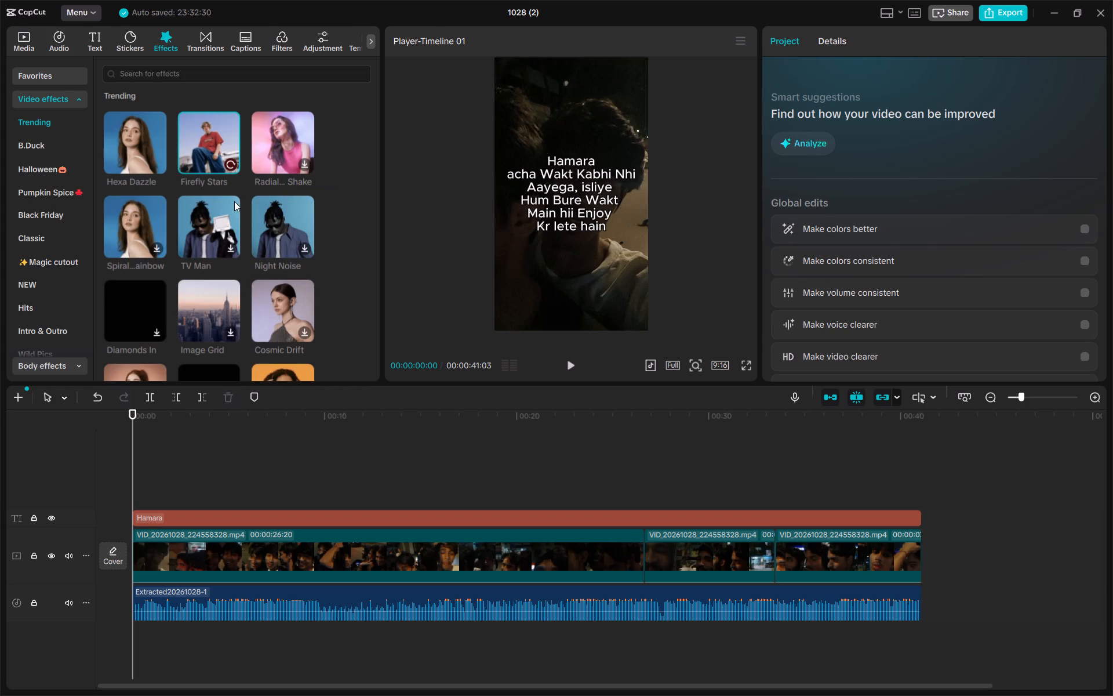
click(57, 73)
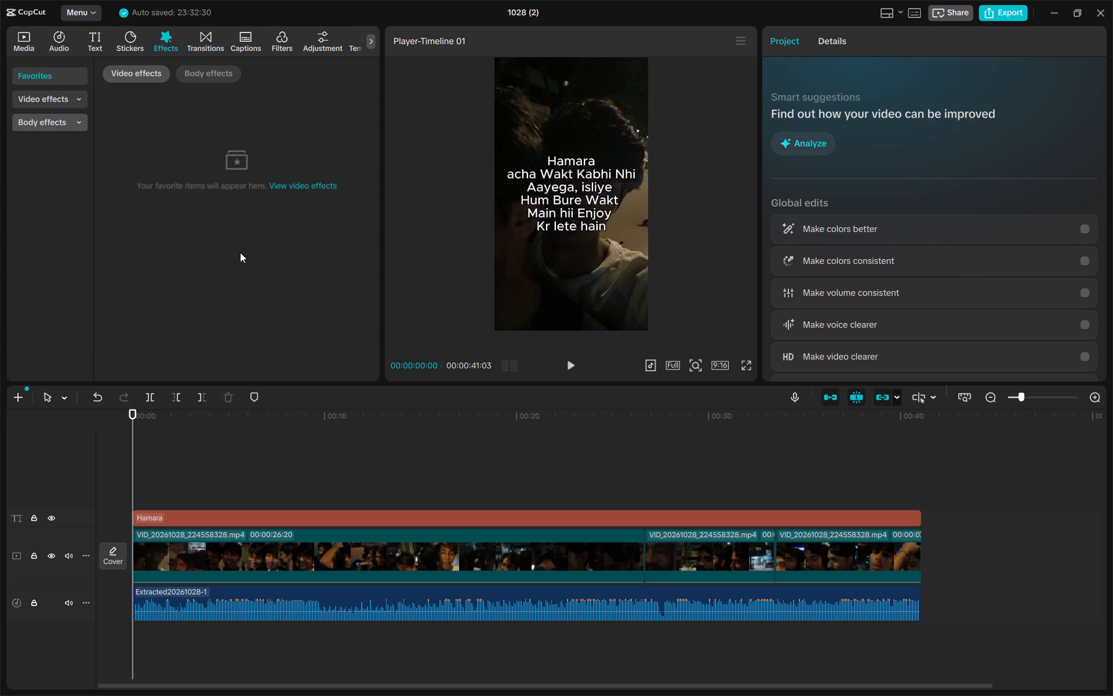
scroll(240, 252, up, 2)
scroll(242, 255, down, 1)
click(180, 465)
drag(180, 465, 134, 466)
click(61, 100)
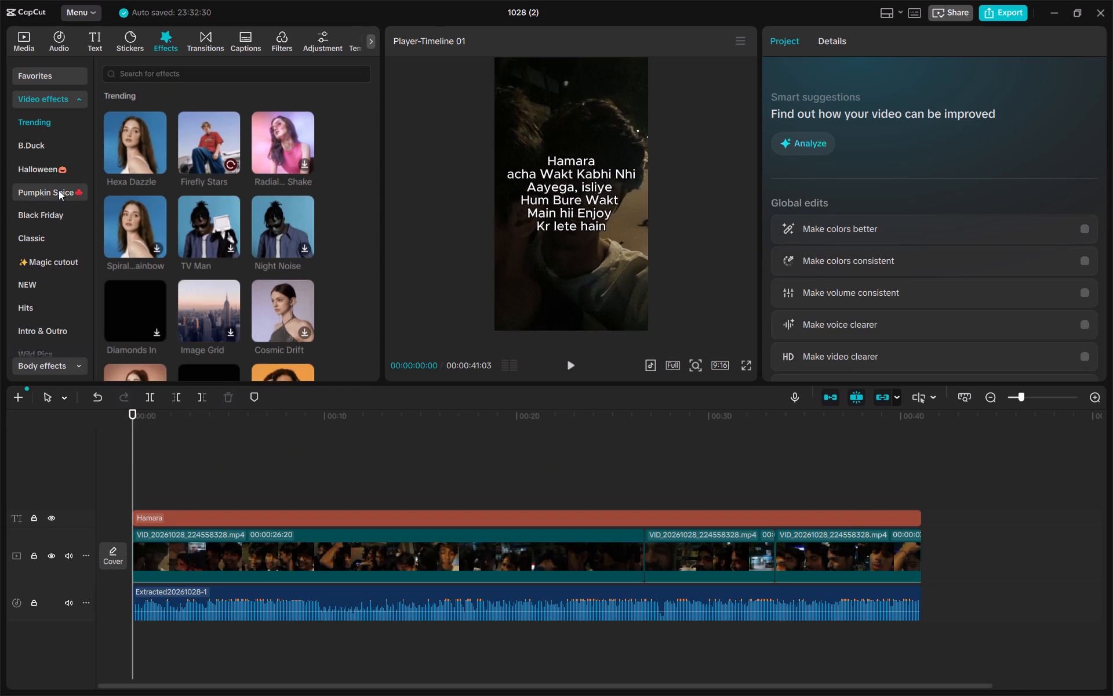
scroll(48, 218, down, 1)
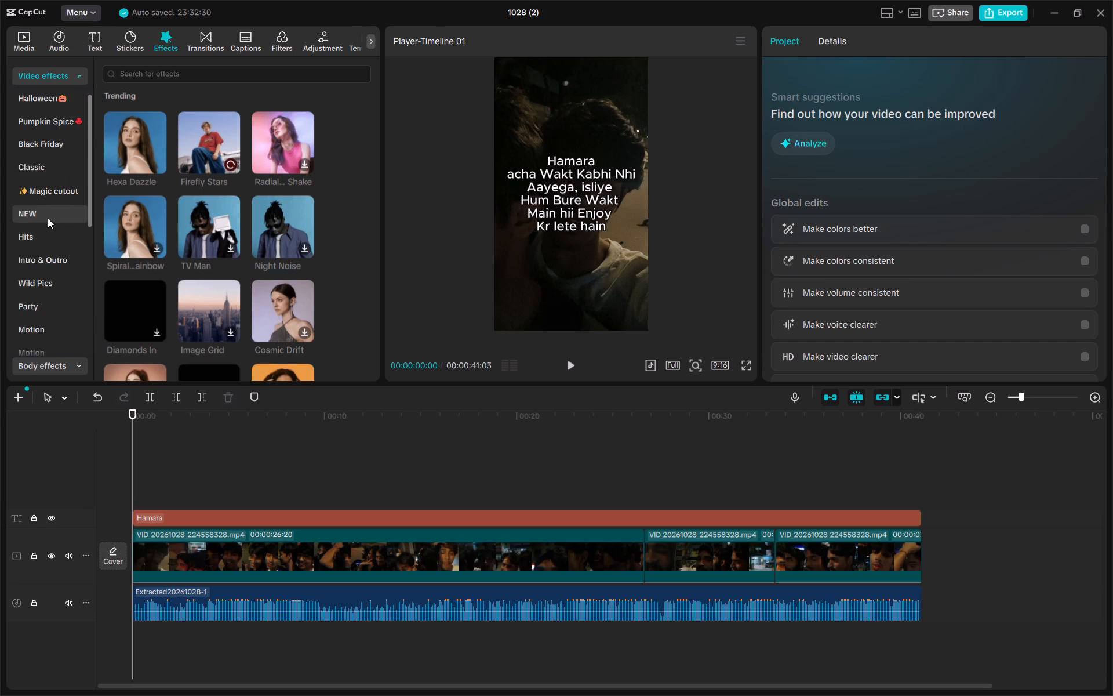
scroll(37, 235, down, 1)
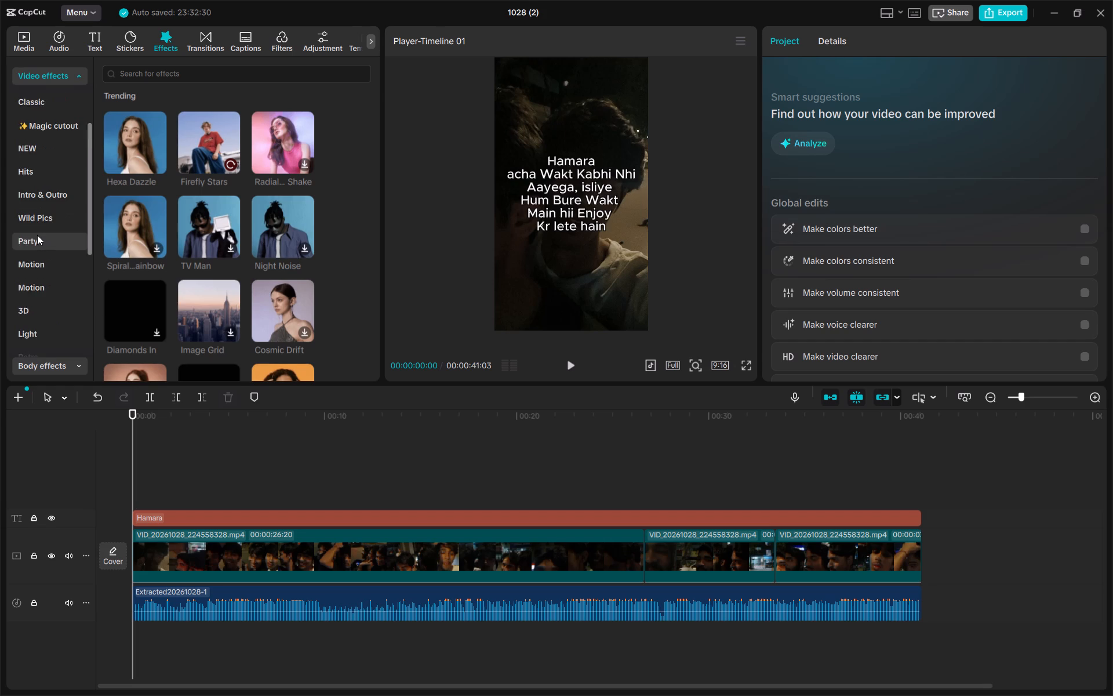
scroll(37, 235, down, 8)
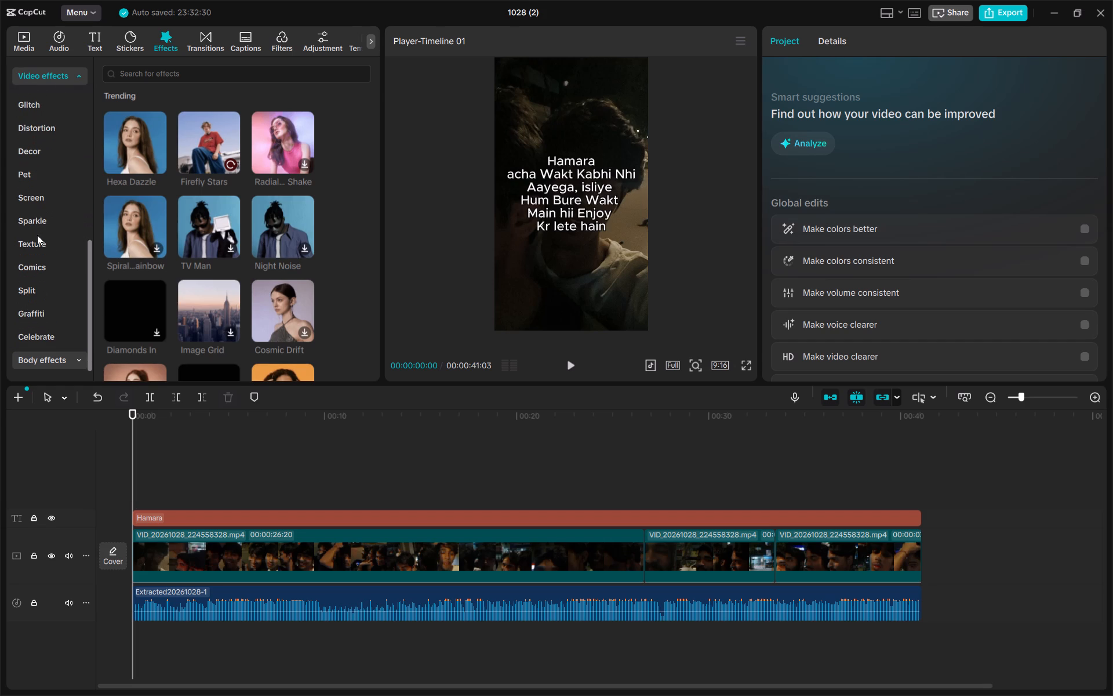
scroll(37, 235, down, 6)
scroll(37, 237, up, 8)
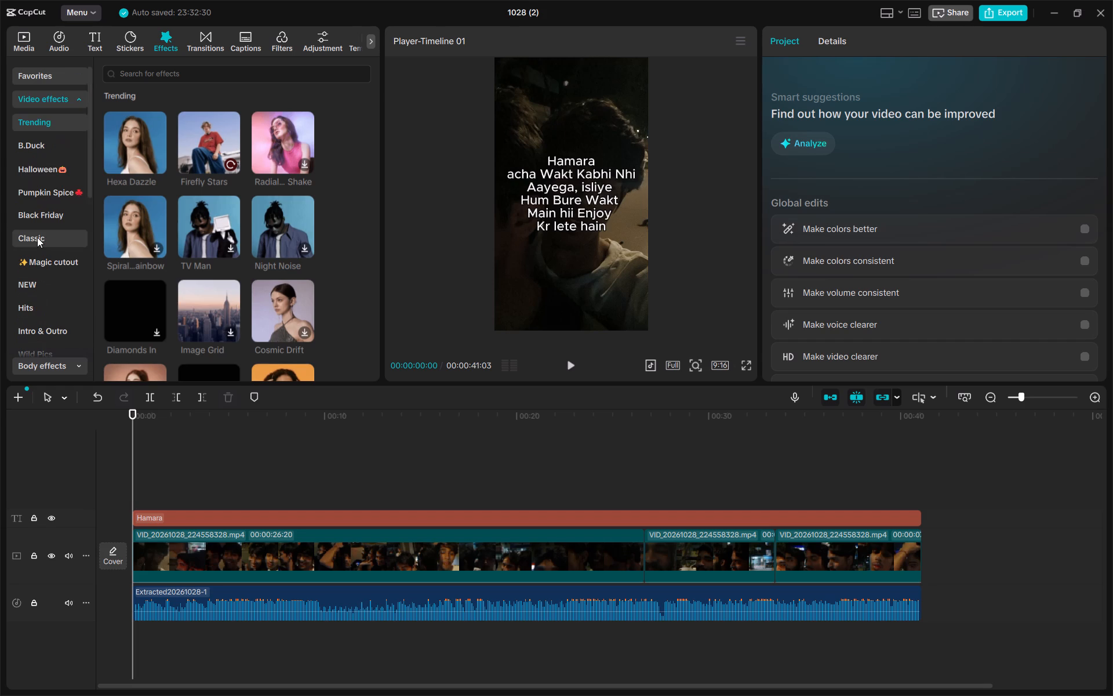
Preview the BW Zoom Shot effect from the Hits video effects and look over the other Hits effects.
click(43, 306)
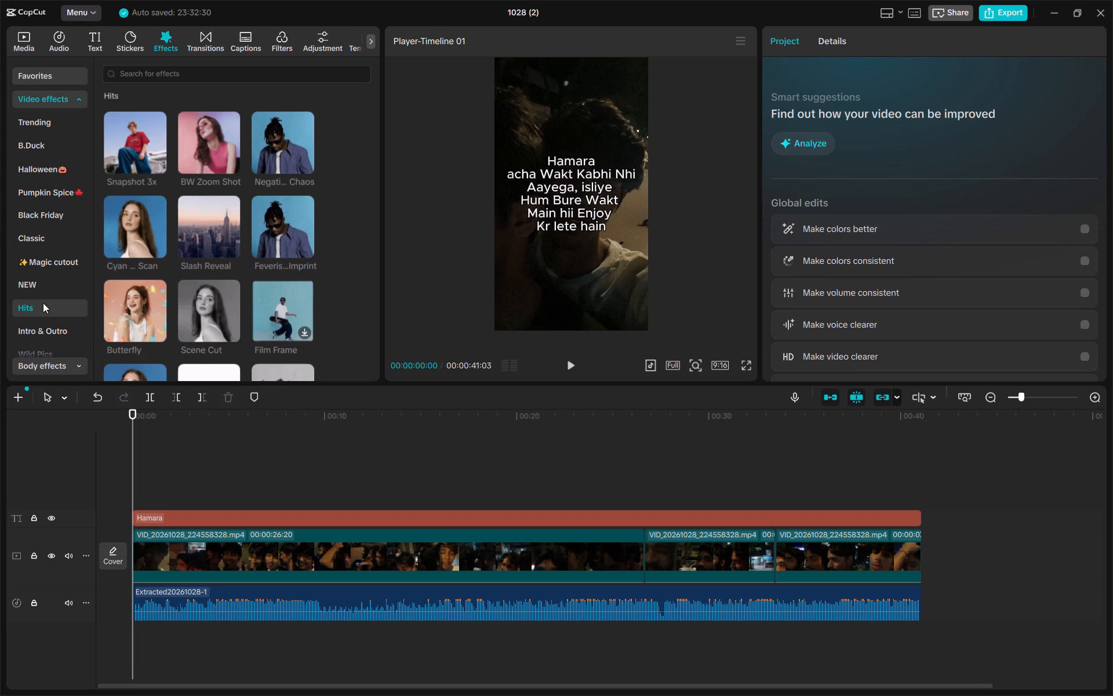
click(195, 141)
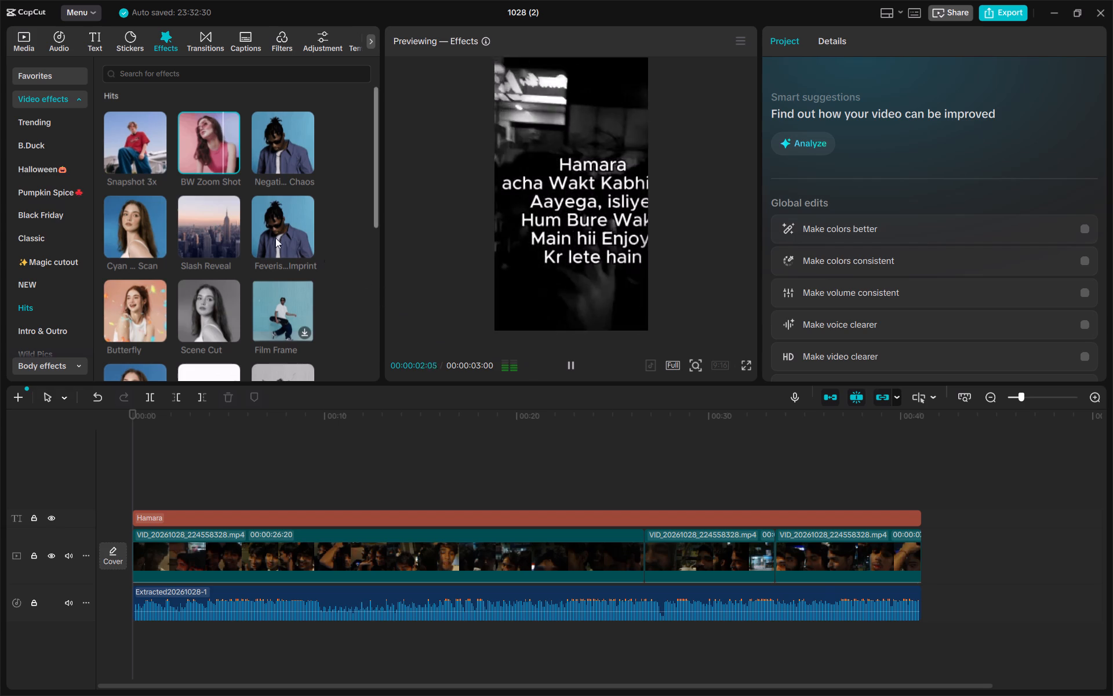
scroll(189, 283, down, 2)
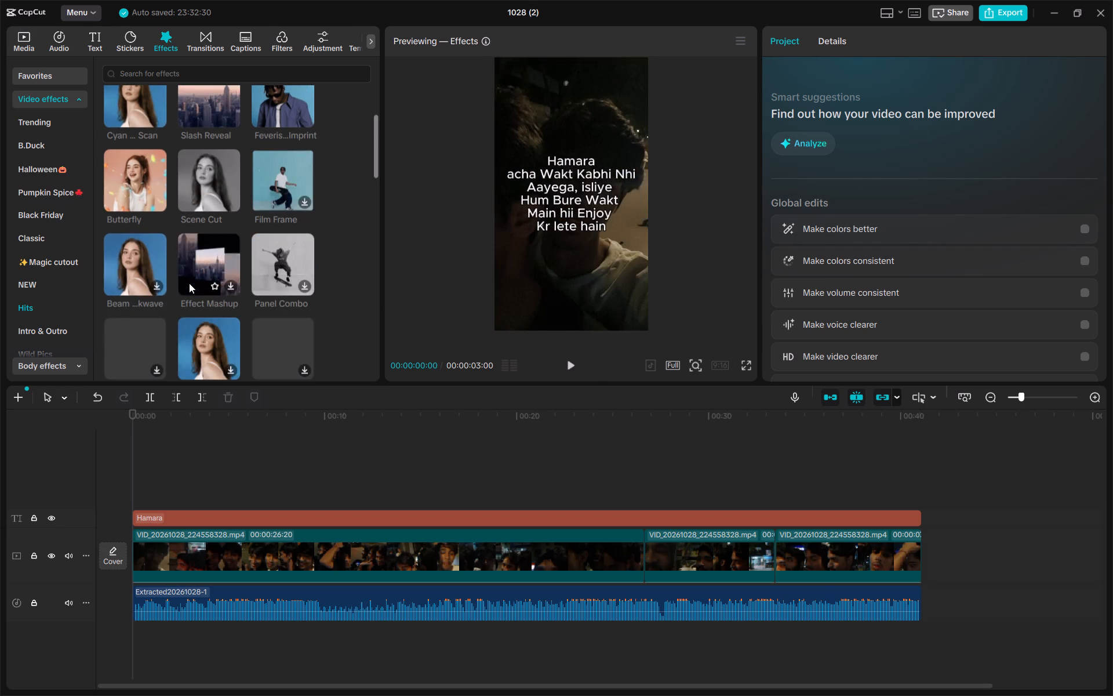
scroll(189, 283, up, 7)
Check the favourite video and body effects and the trending video effects, and look at the effect search suggestions.
click(54, 68)
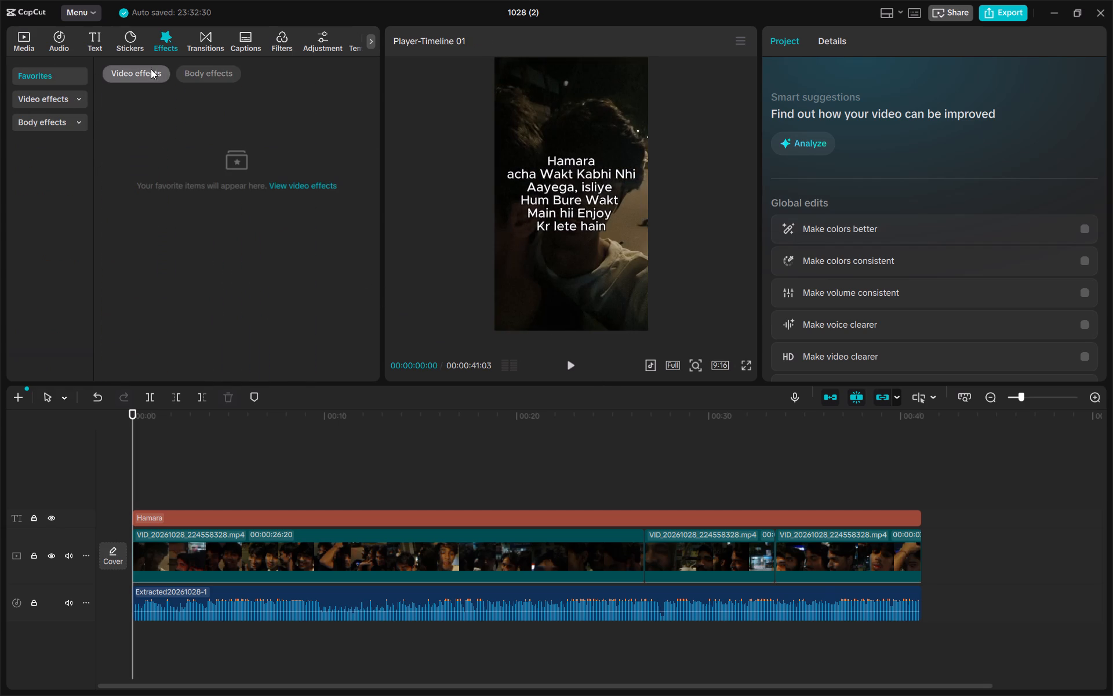
click(198, 69)
click(143, 70)
click(68, 99)
click(68, 99)
click(64, 121)
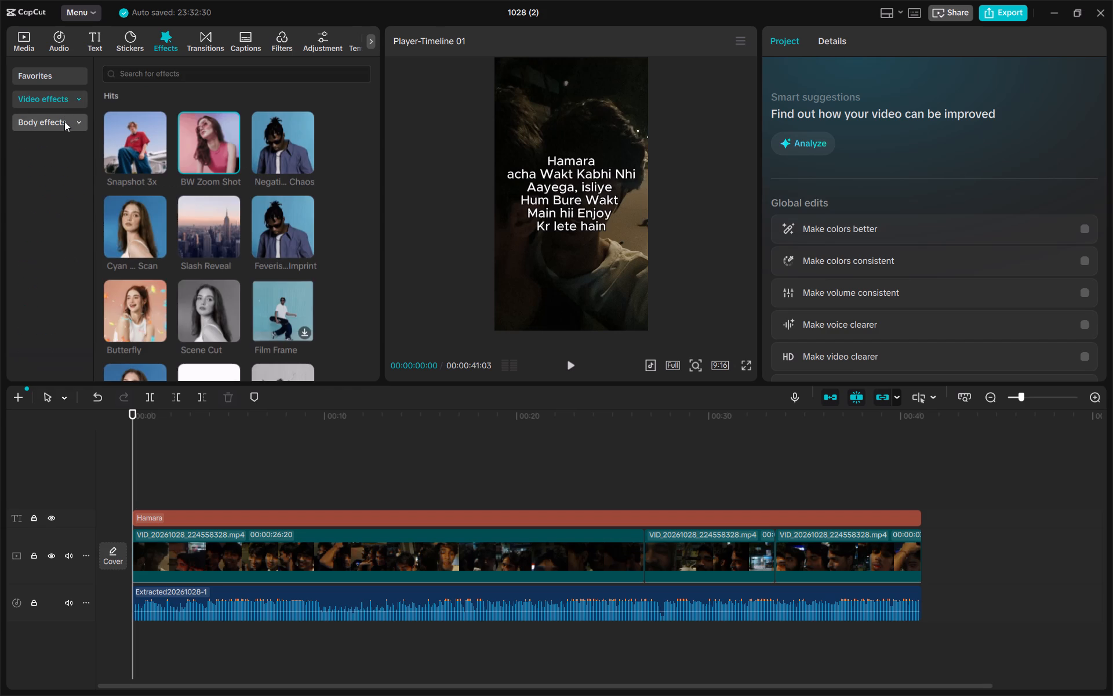
click(64, 121)
click(63, 79)
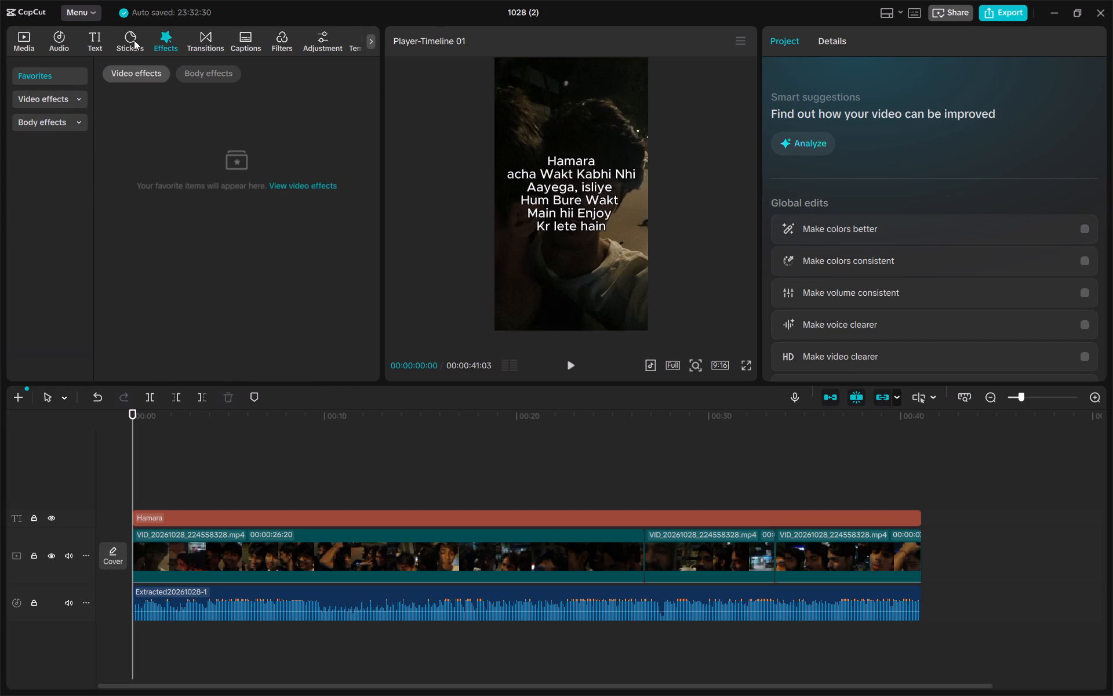
click(134, 40)
click(159, 39)
click(294, 186)
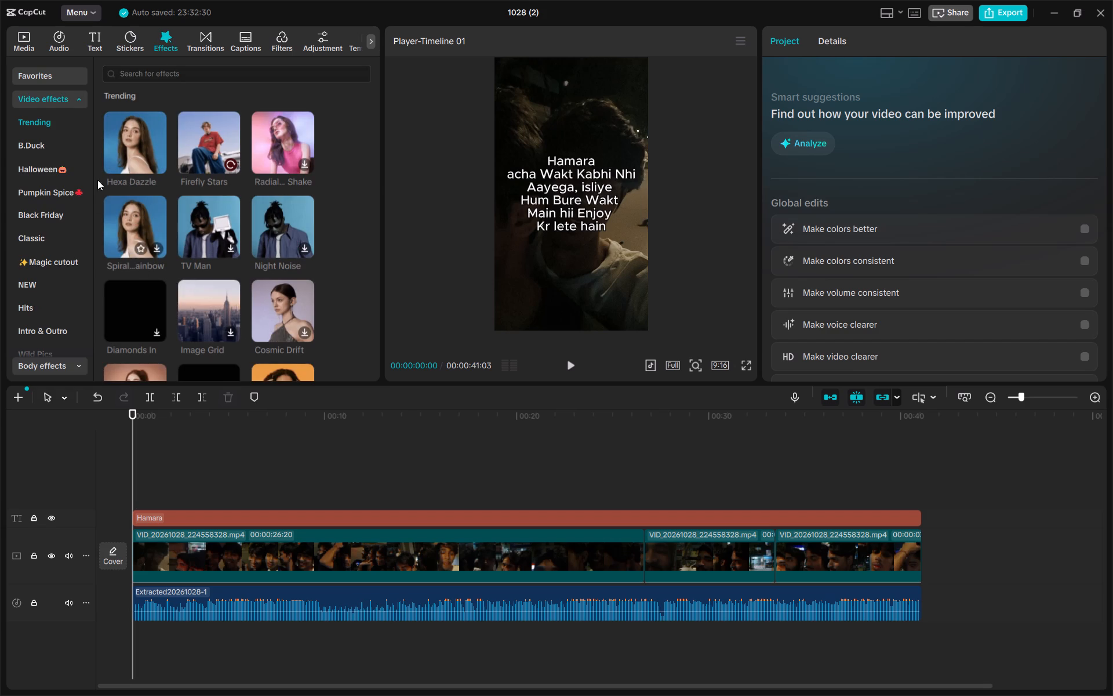
click(67, 71)
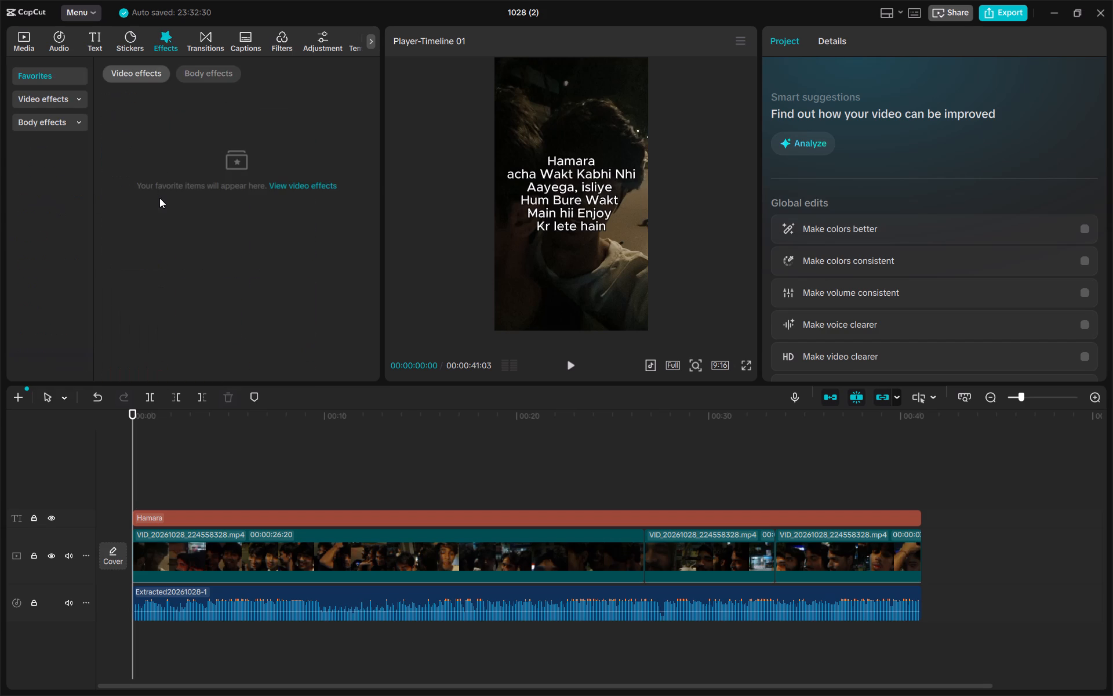
click(291, 189)
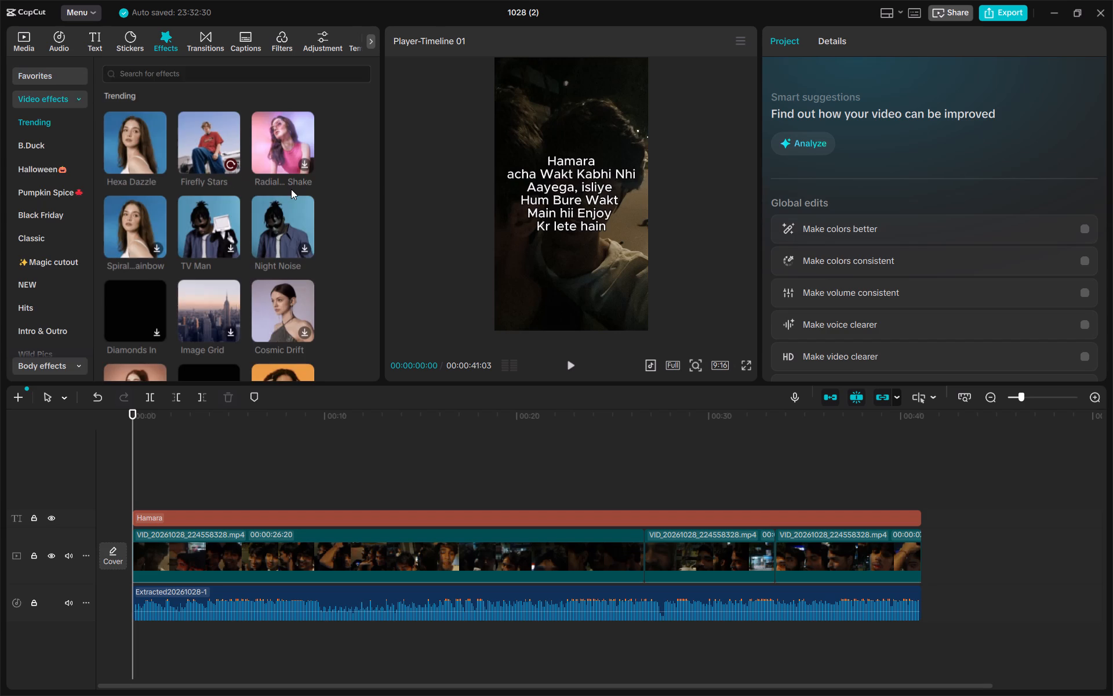
click(63, 78)
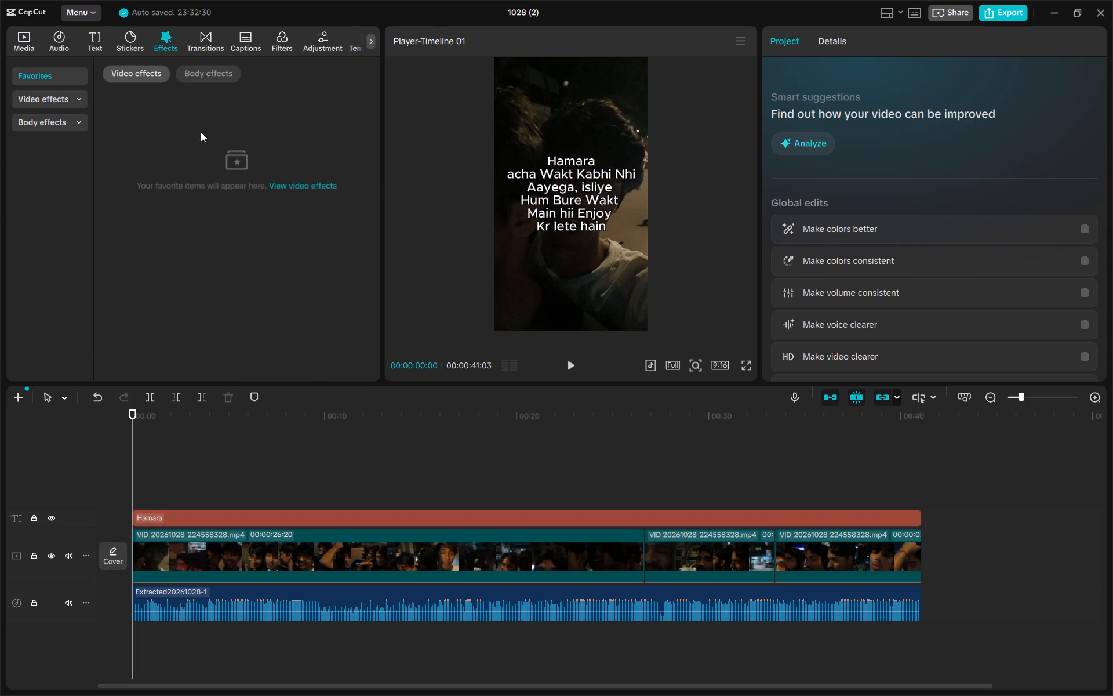
click(59, 98)
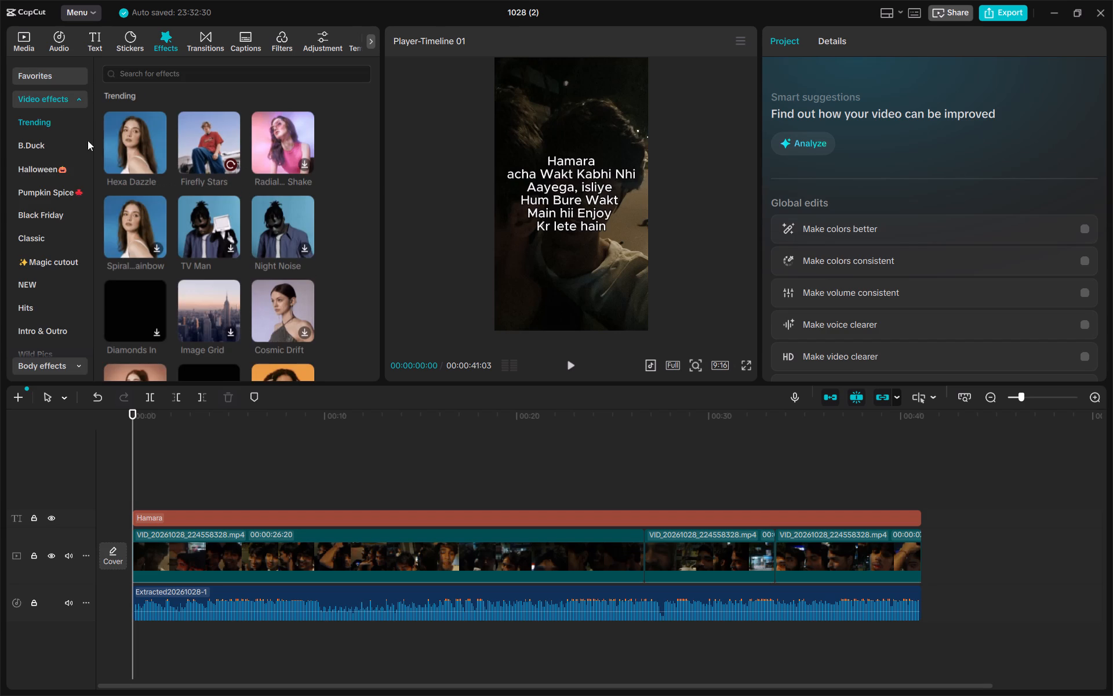
click(139, 72)
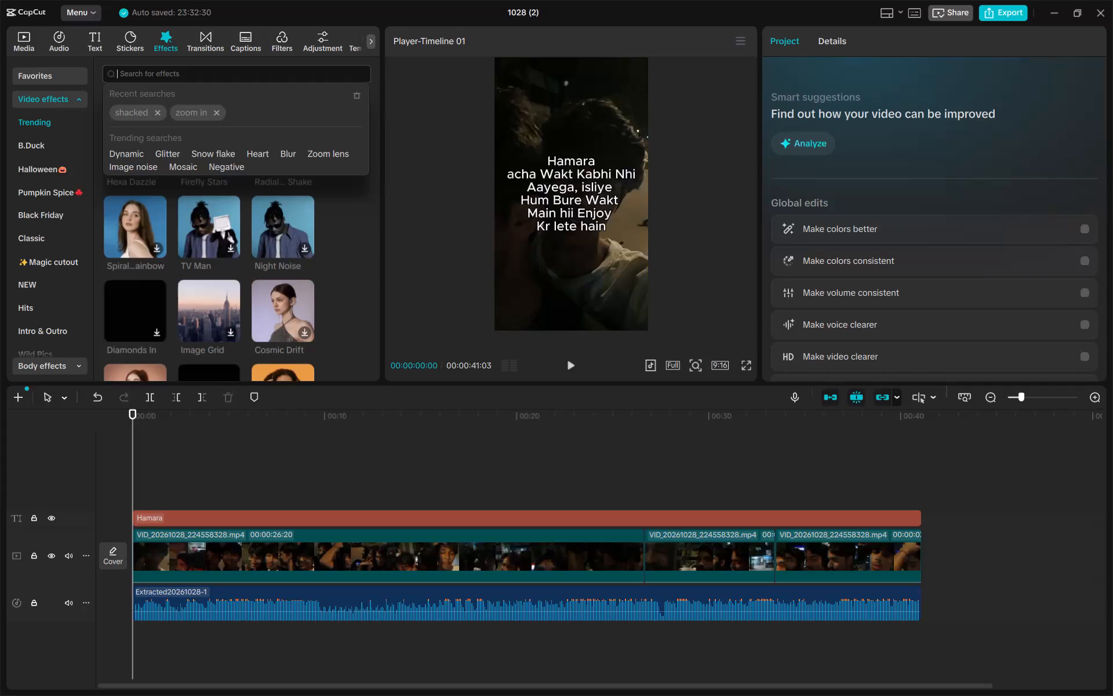
Play the trimmed video from the beginning to about 0:08 and pause it.
click(227, 467)
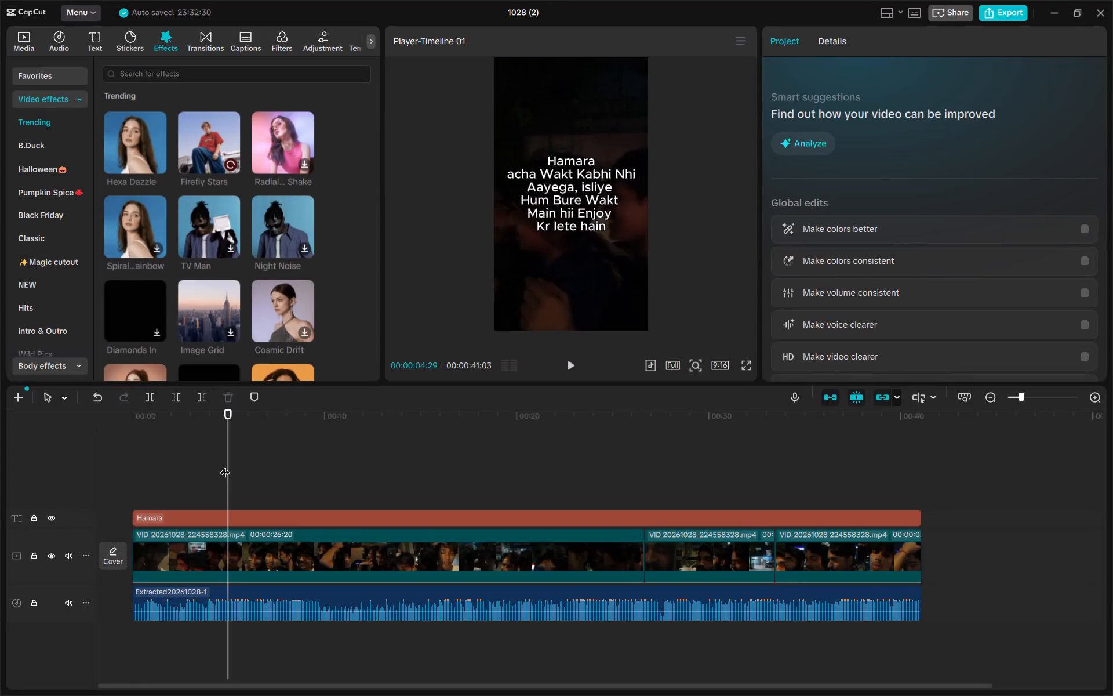
drag(225, 465, 73, 465)
click(566, 363)
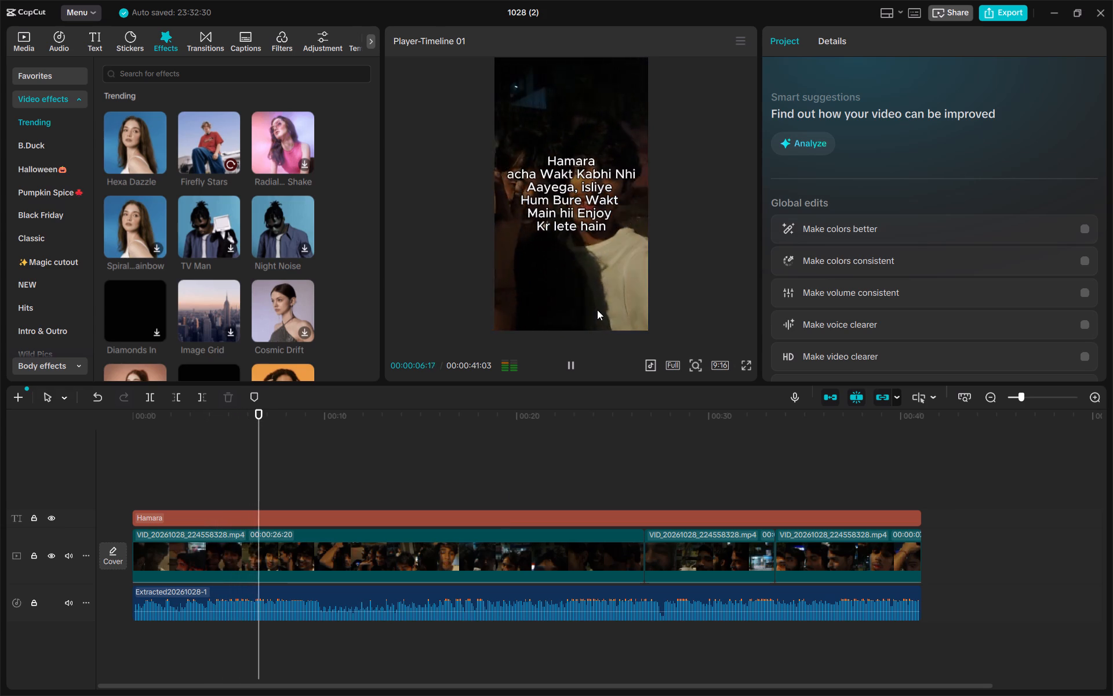
click(573, 367)
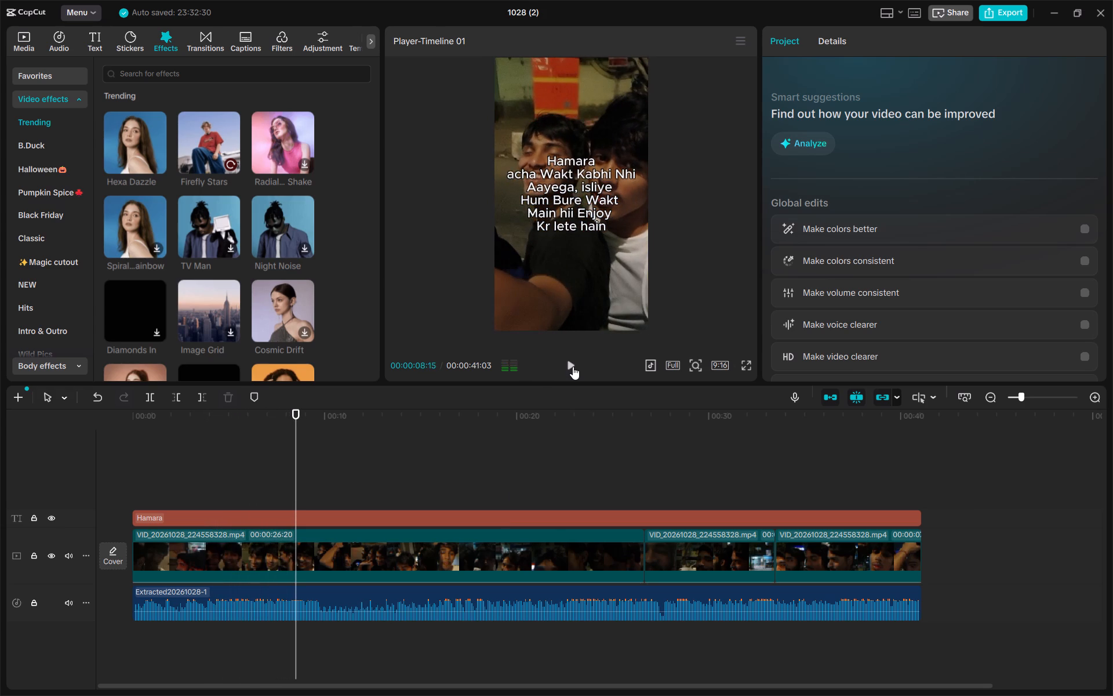
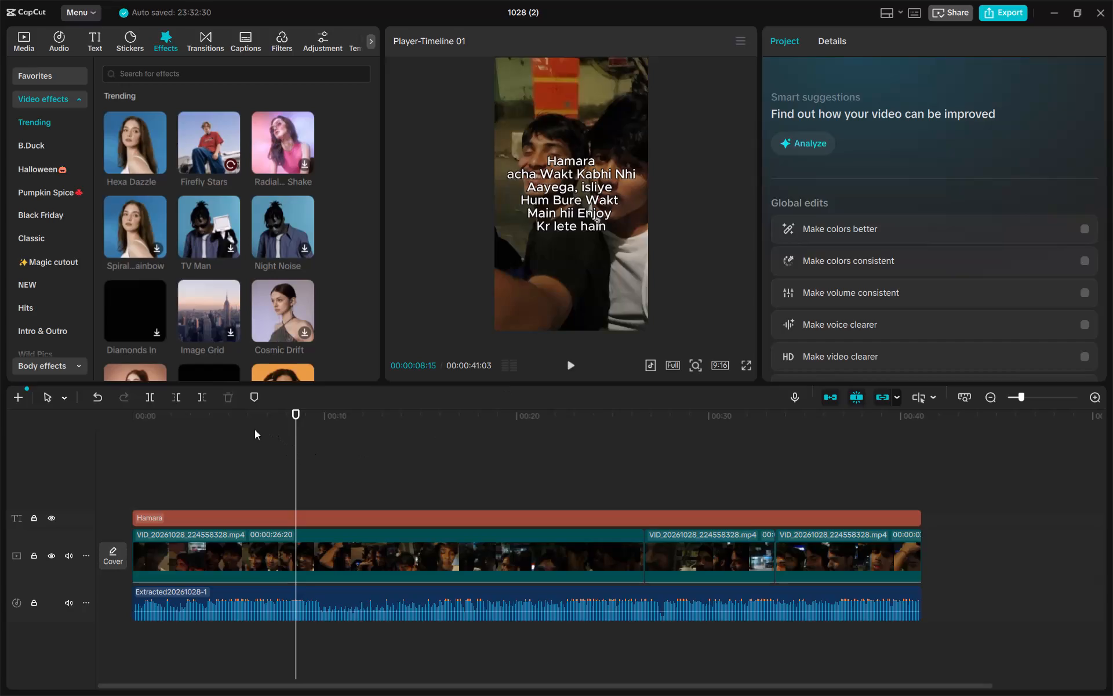
Play the video from the beginning to about 0:29, pausing briefly at about 0:20 and 0:26.
click(254, 429)
drag(254, 429, 173, 438)
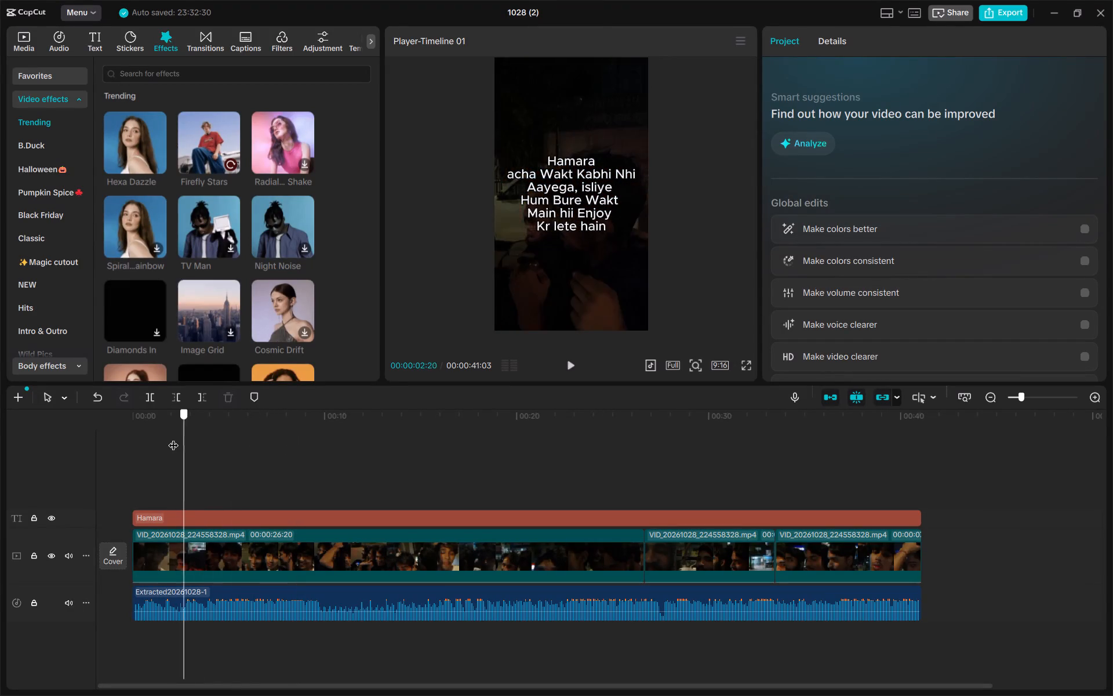
drag(173, 438, 173, 438)
click(169, 481)
drag(169, 481, 104, 481)
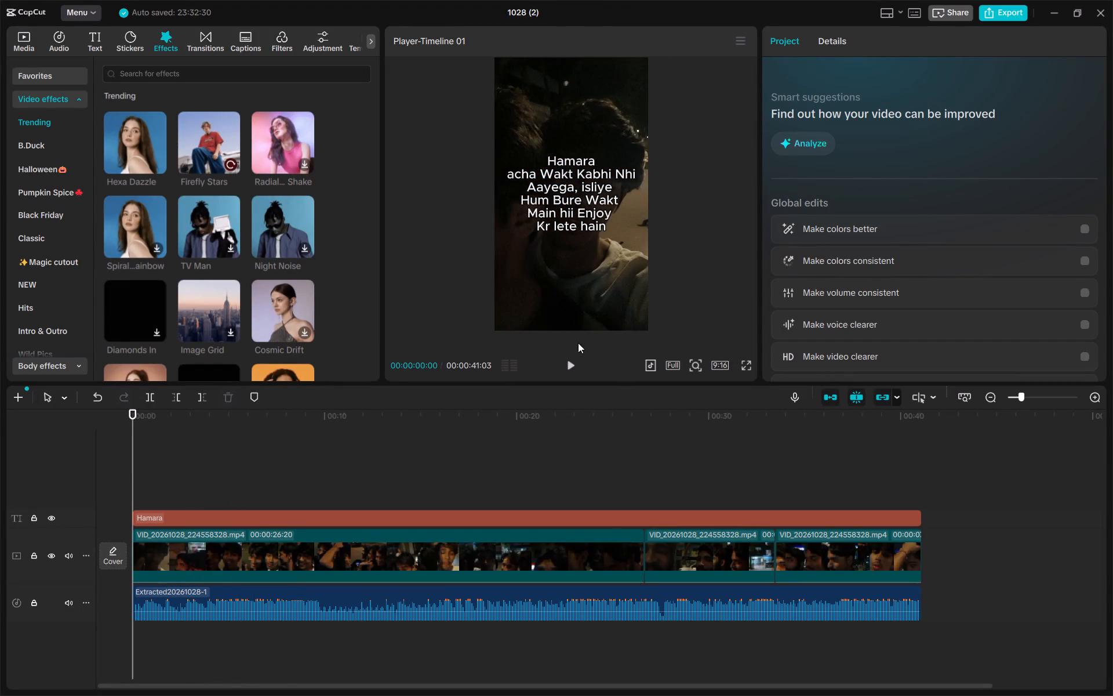
click(571, 366)
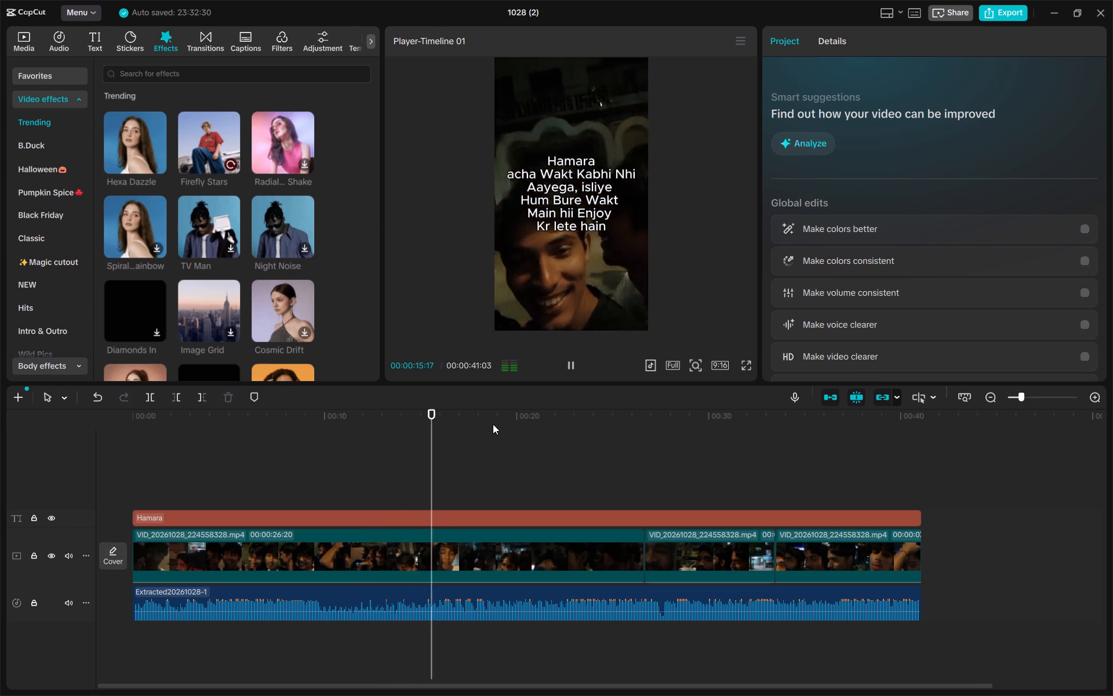
click(570, 365)
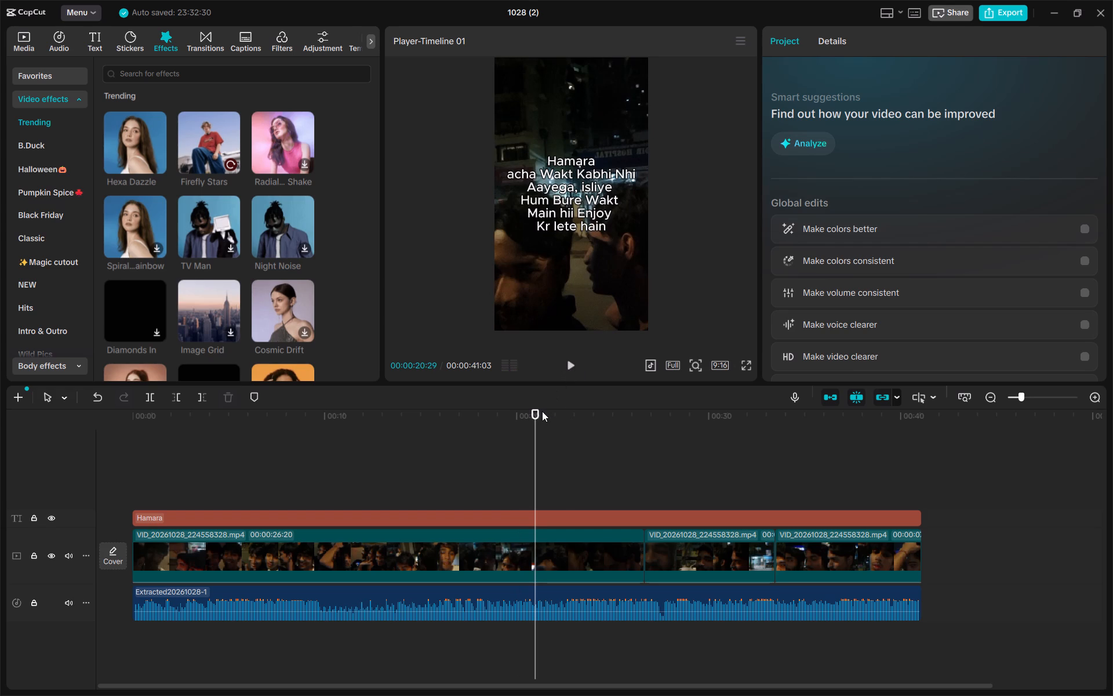
click(572, 365)
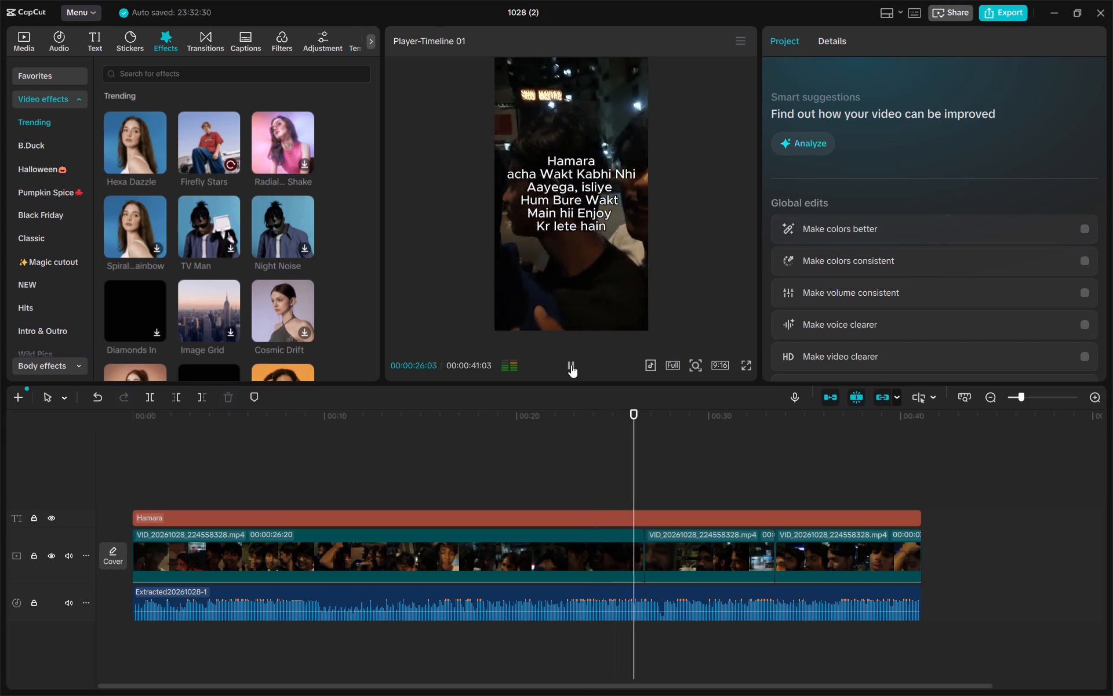
click(571, 365)
click(571, 365)
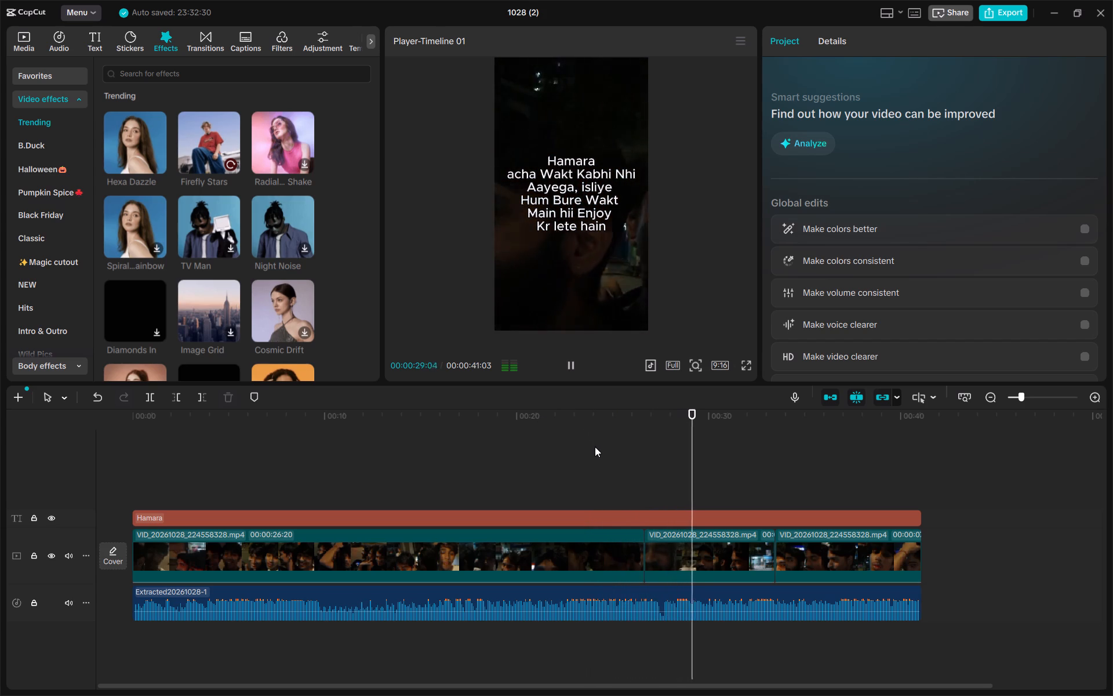
Replay the passage between about 0:24 and 0:26 several times, just before the first clip ends.
click(600, 463)
click(533, 470)
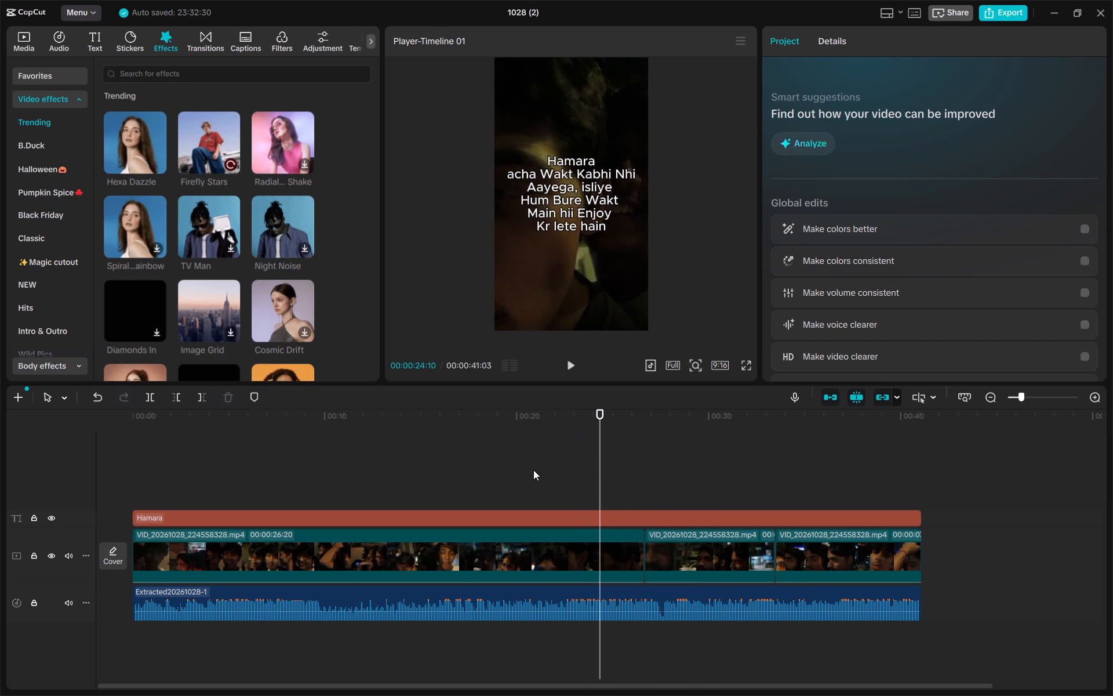
click(565, 365)
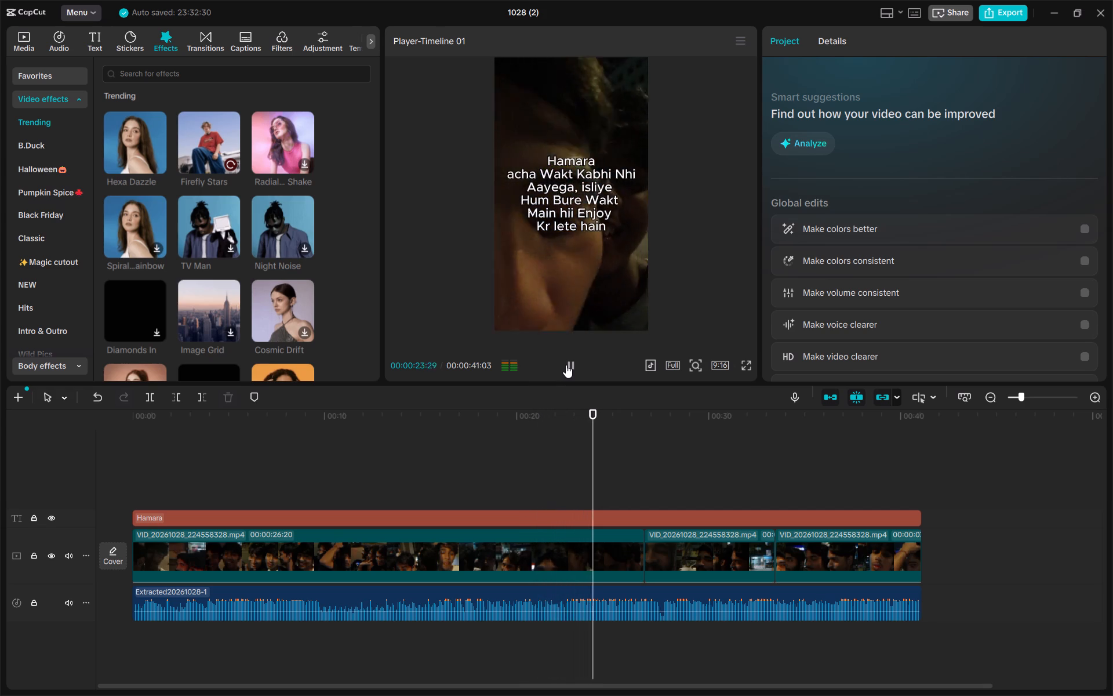
click(566, 365)
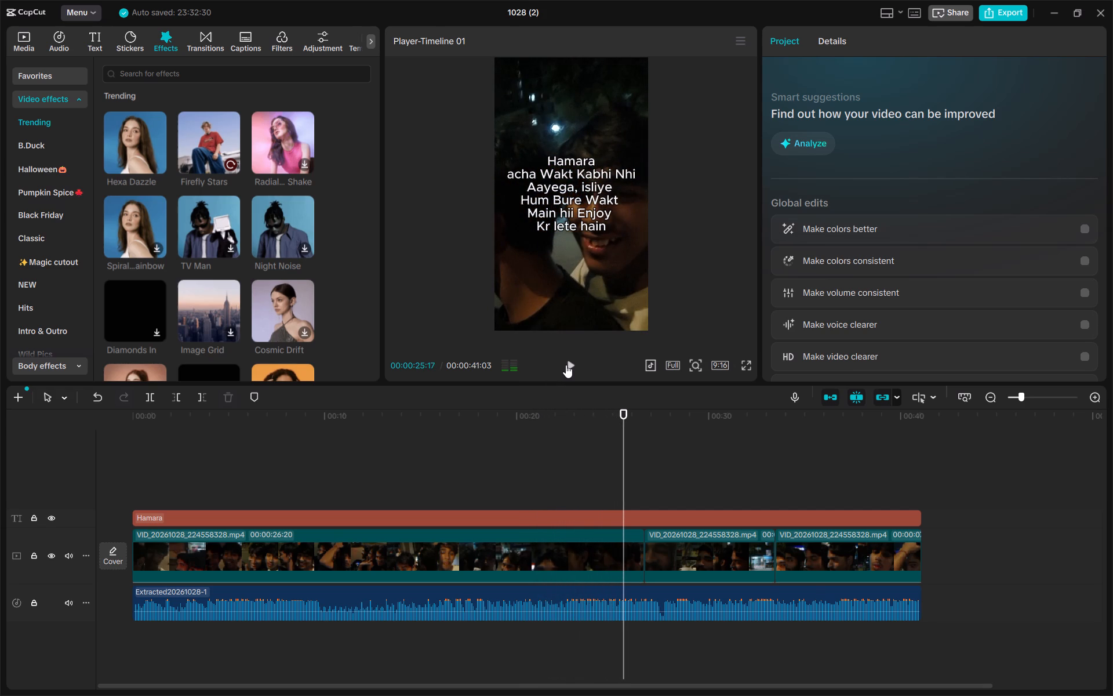
click(566, 365)
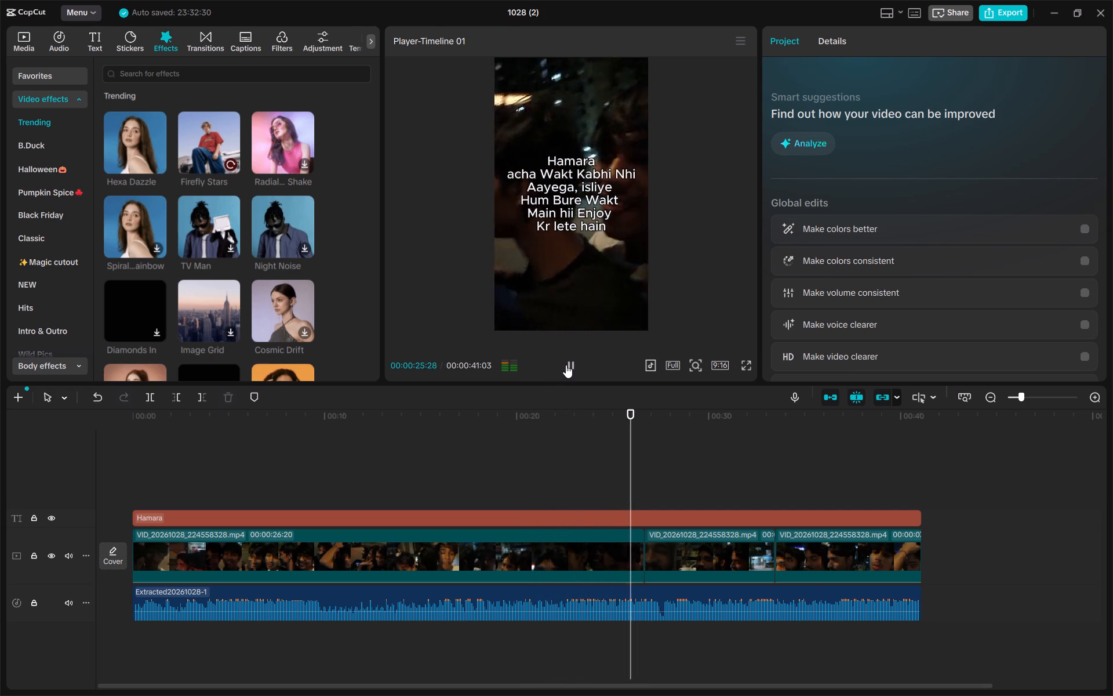
click(566, 365)
click(609, 488)
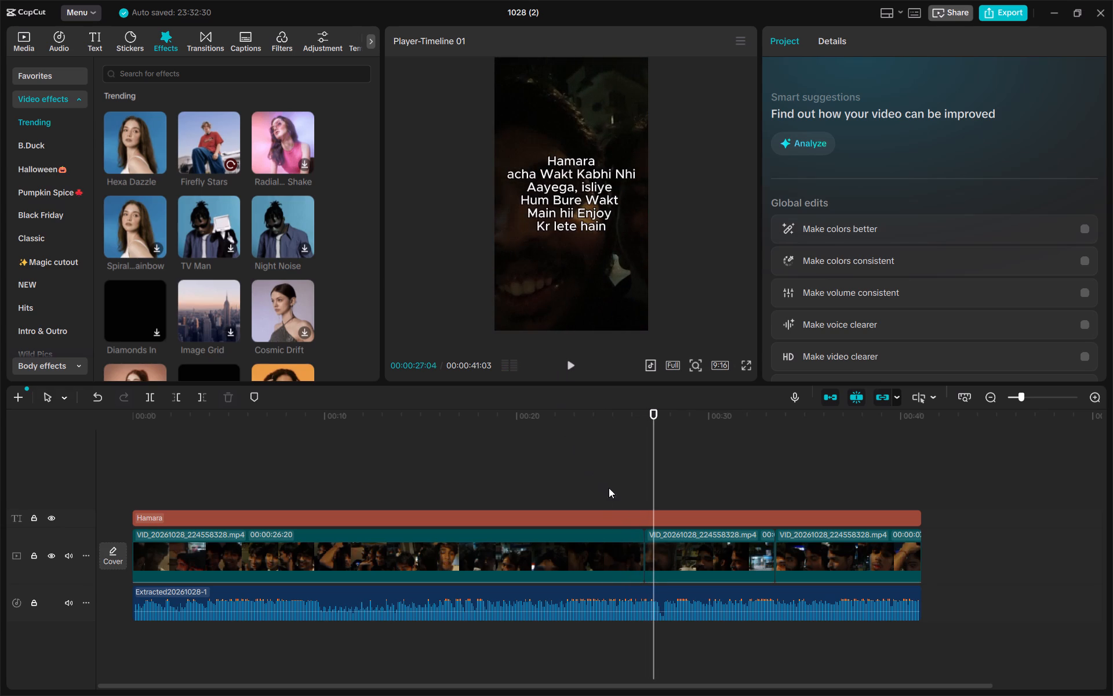
click(569, 369)
click(569, 369)
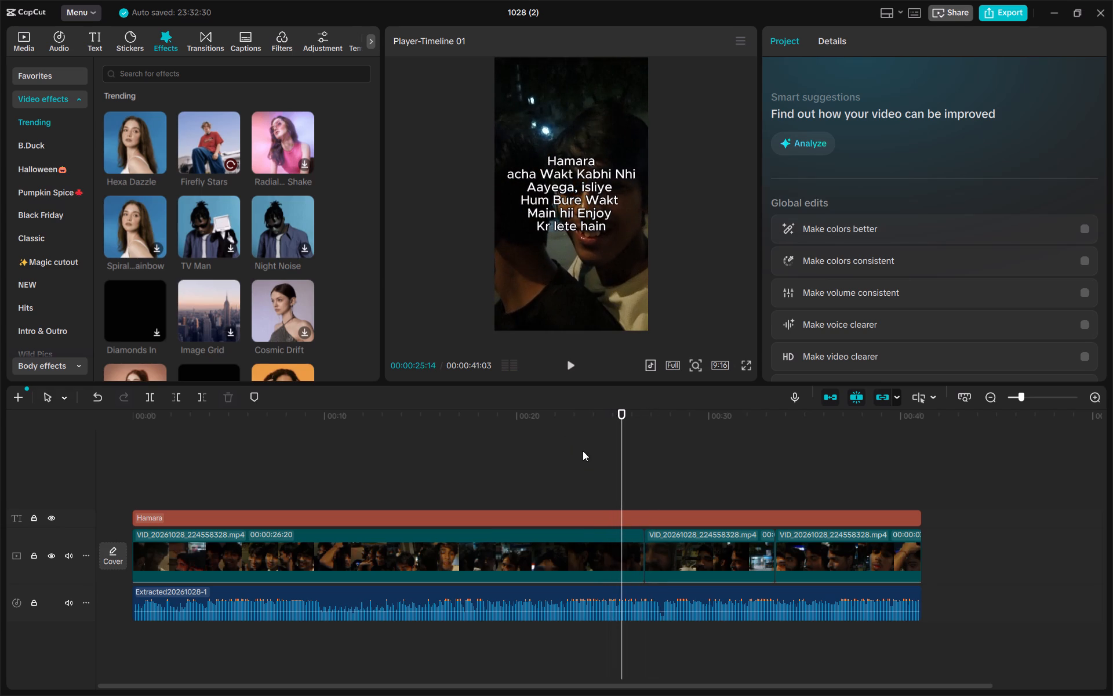
click(572, 369)
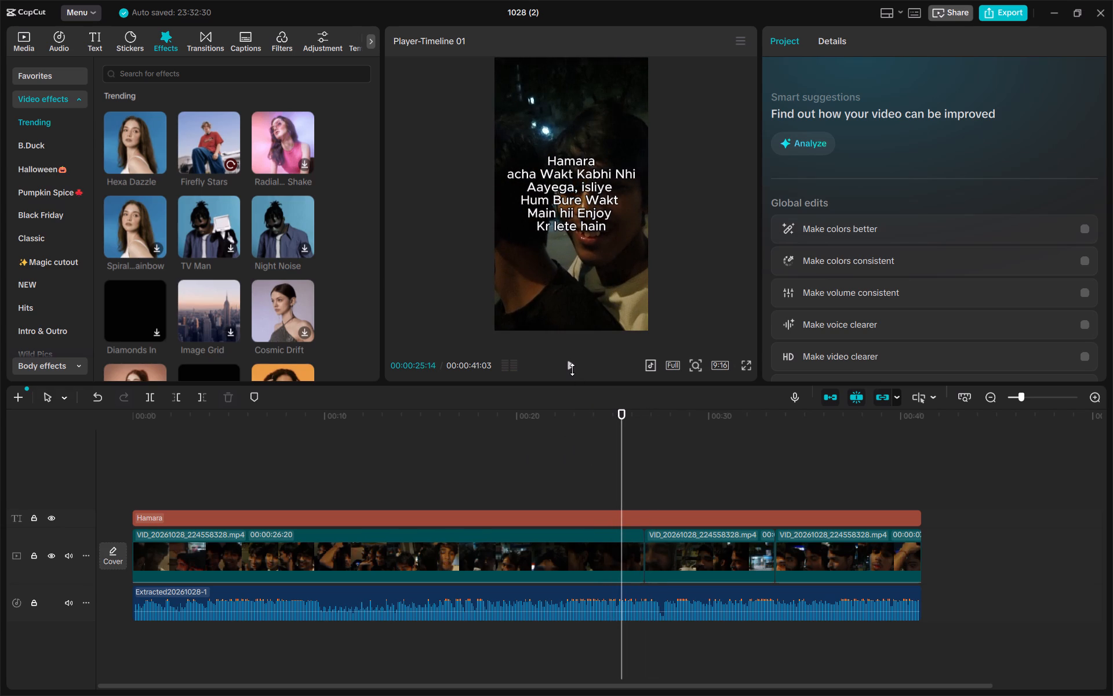
click(572, 369)
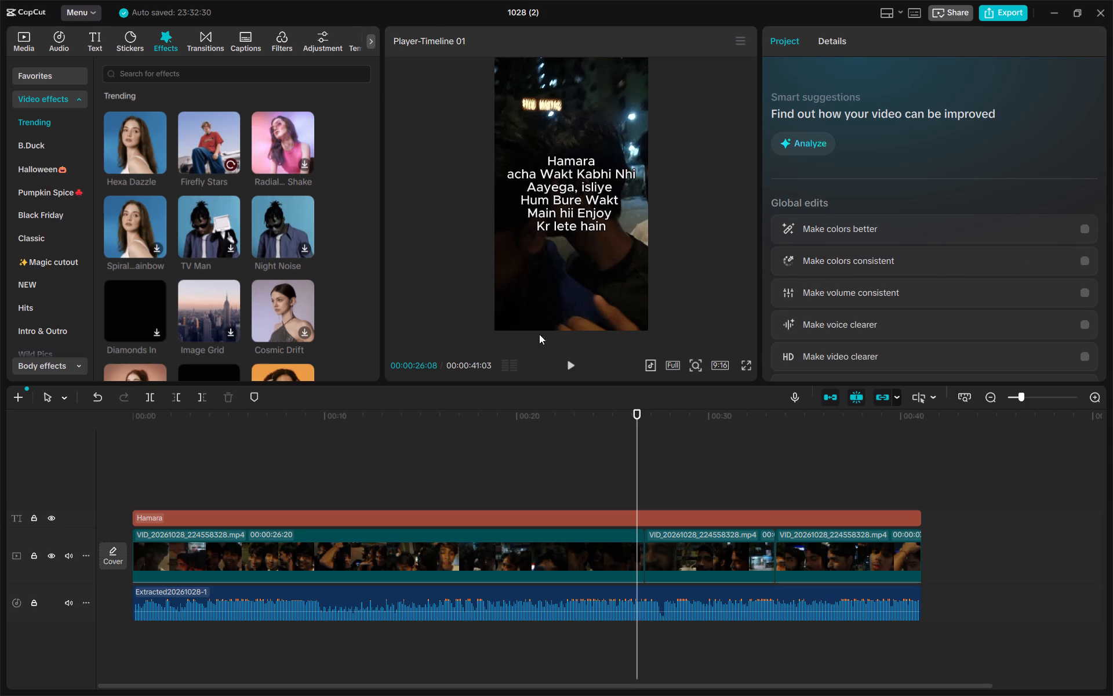
Play the video onward from about 0:26 and pause it at about 0:39.
click(579, 362)
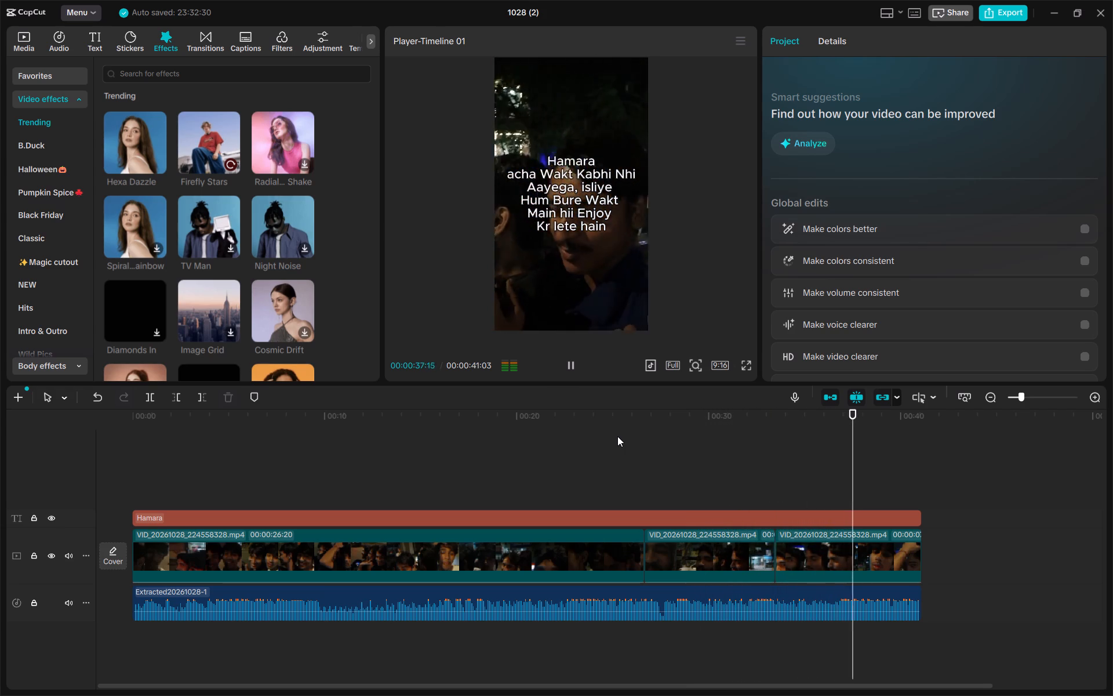
click(572, 364)
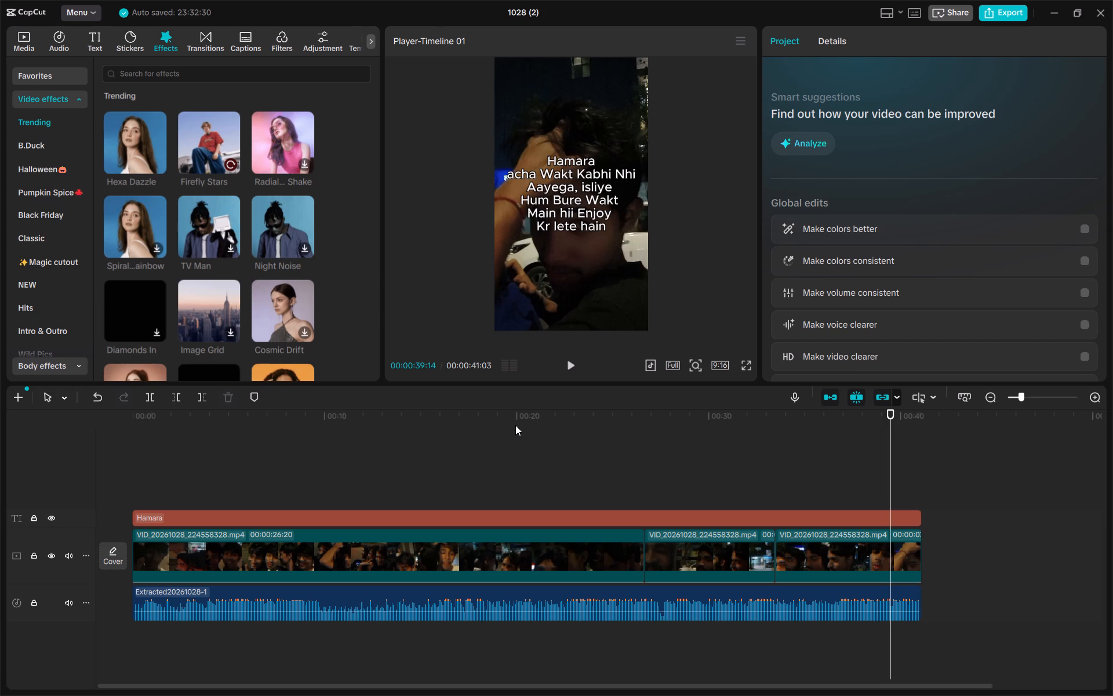
Return to the start of the timeline and play the video in full screen.
click(270, 494)
drag(269, 495, 117, 452)
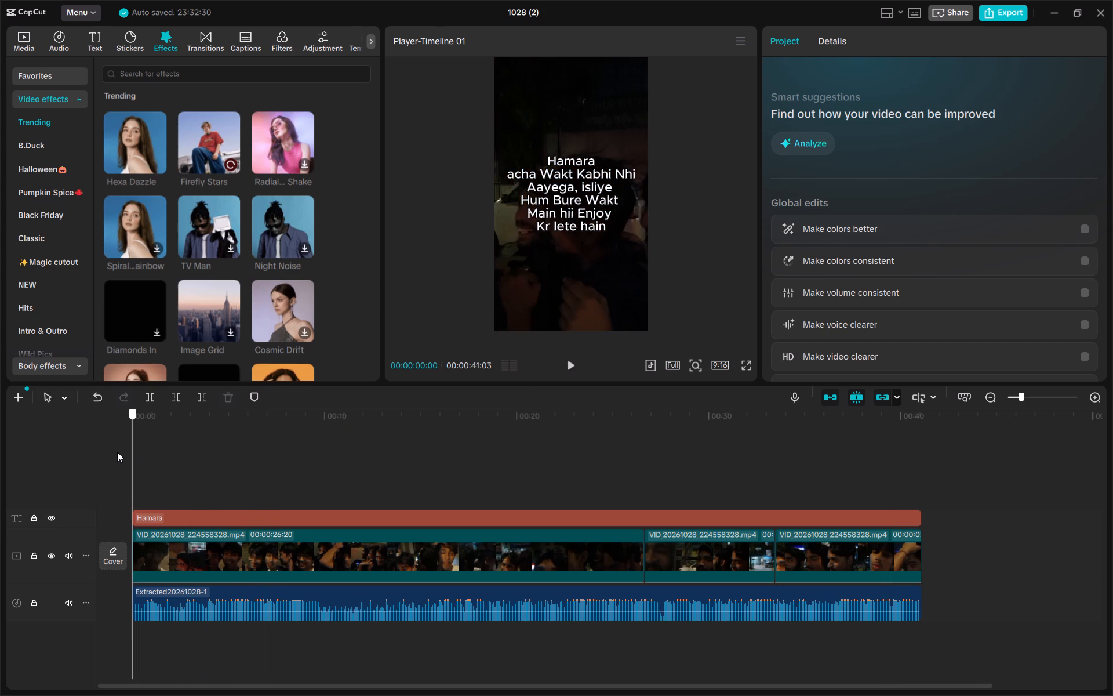
drag(117, 452, 111, 449)
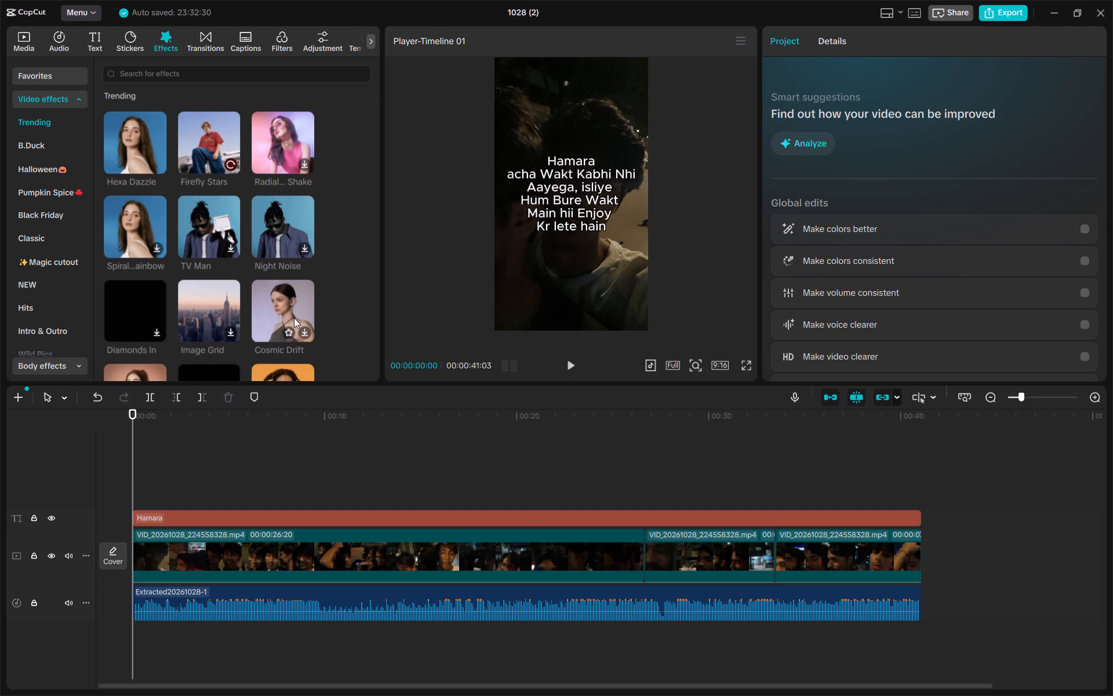
click(572, 368)
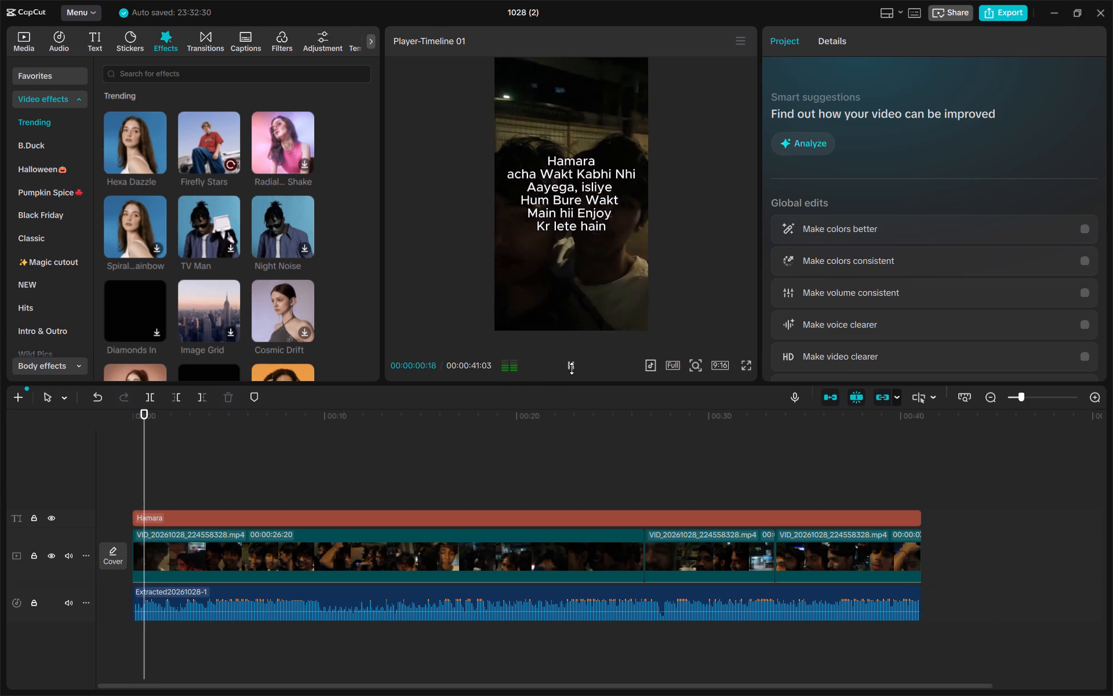
click(572, 368)
click(202, 452)
drag(202, 452, 83, 441)
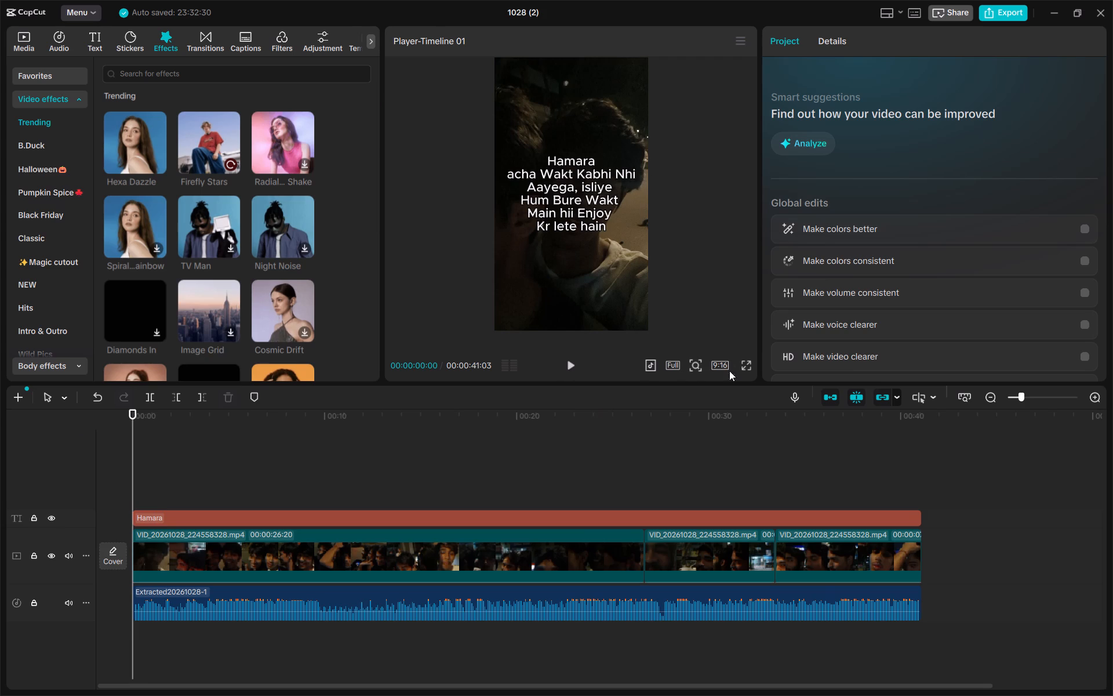
click(747, 362)
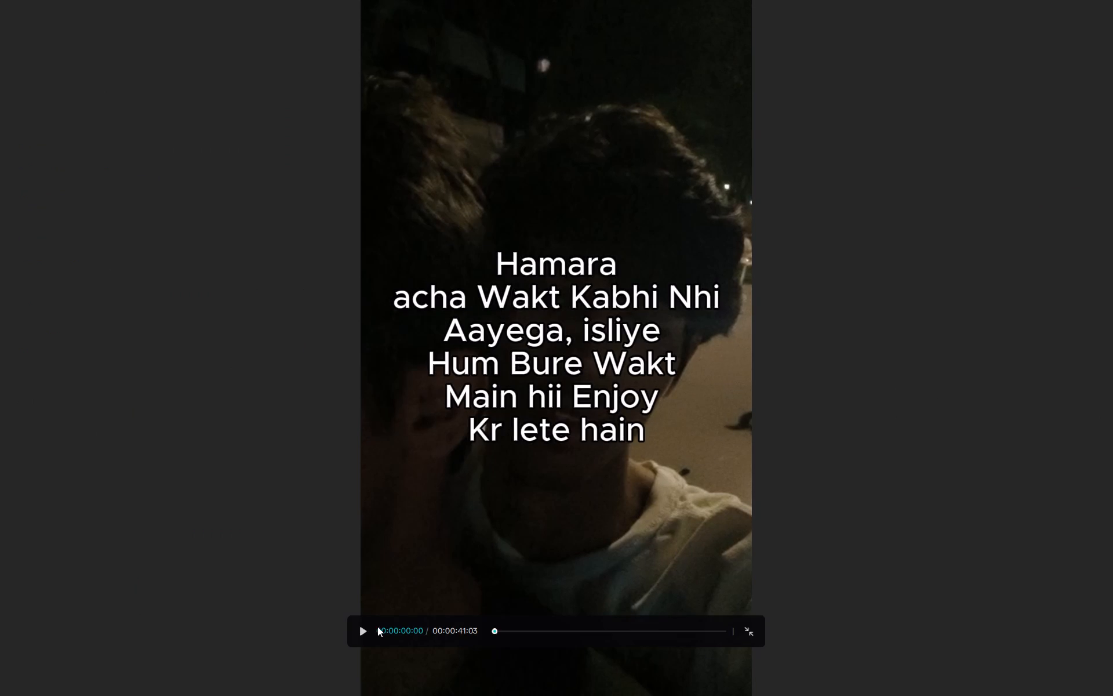
click(362, 627)
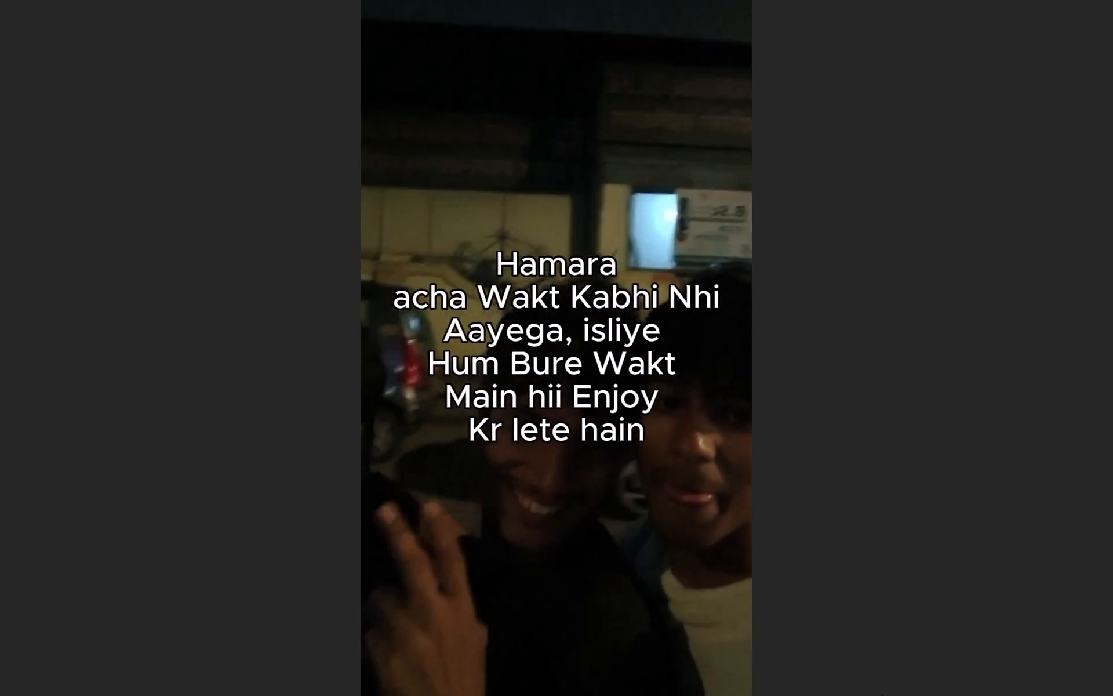
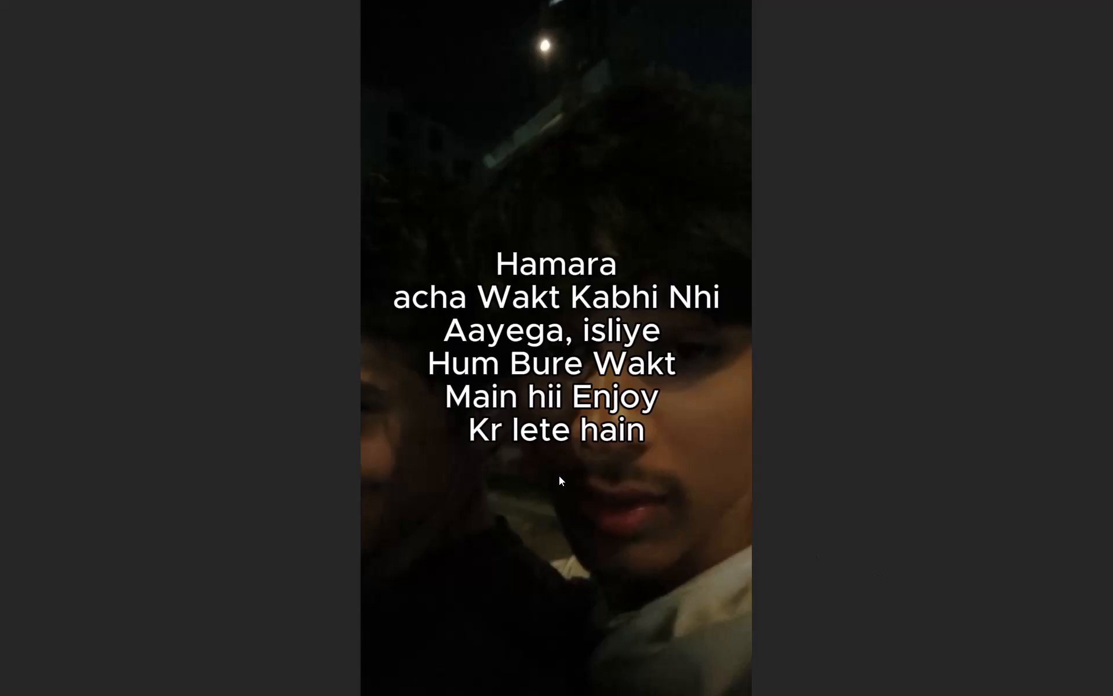
Watch the video in full screen to about 0:27, pausing around 0:20 and 0:25, and exit full screen.
click(572, 461)
click(588, 418)
drag(587, 646, 603, 679)
click(613, 631)
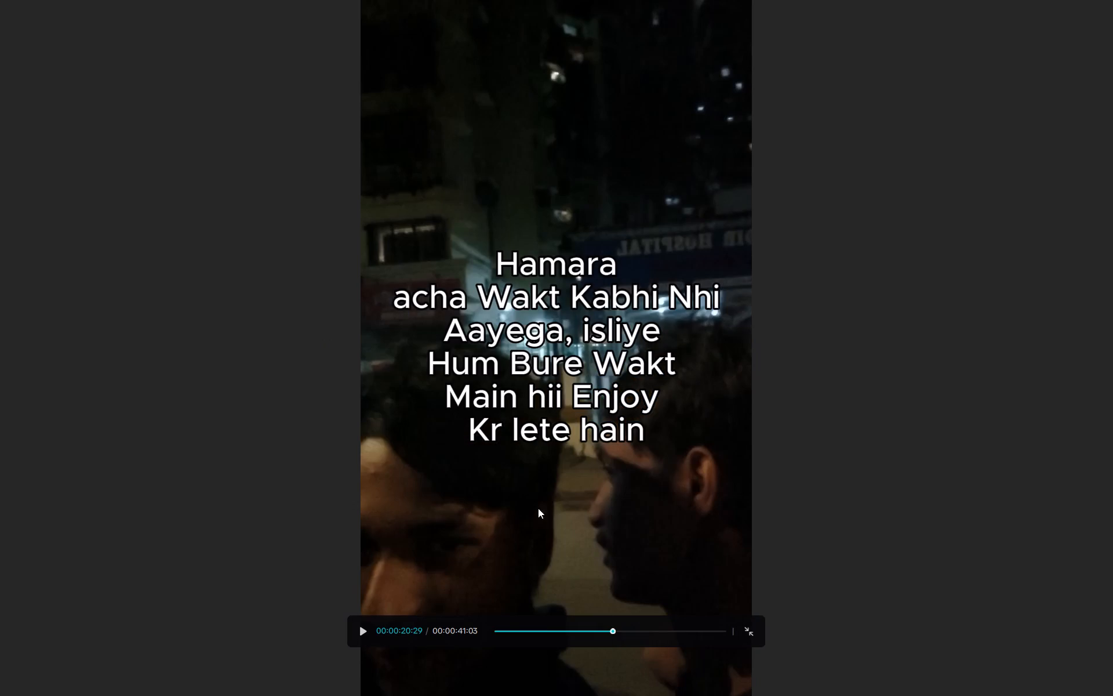
click(363, 633)
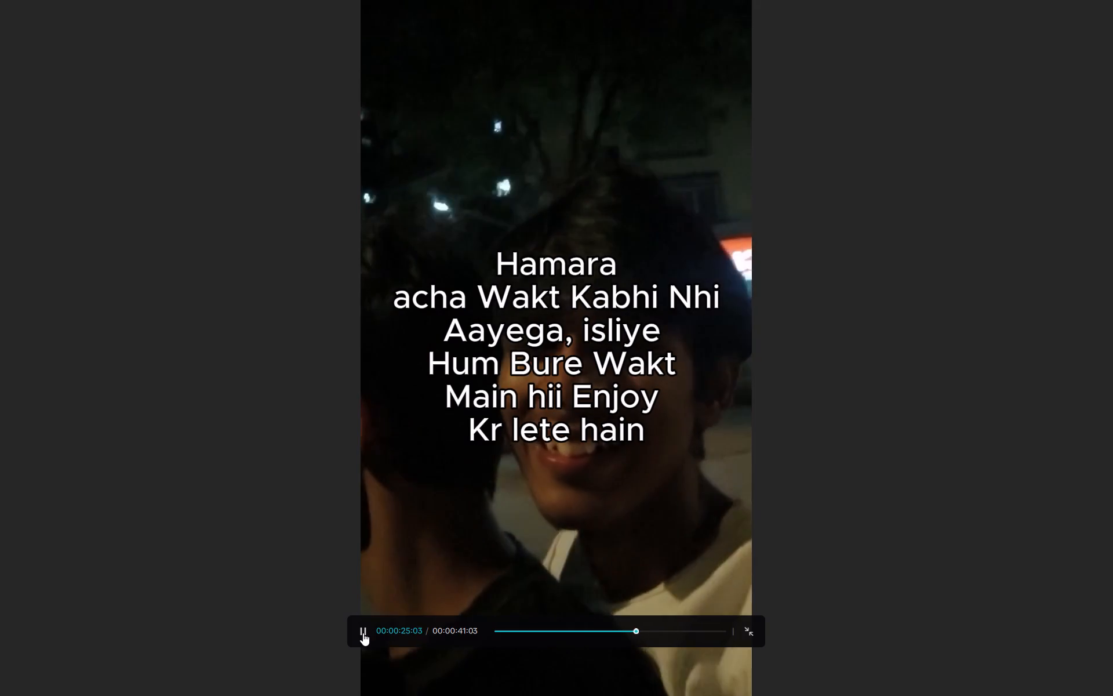
click(363, 633)
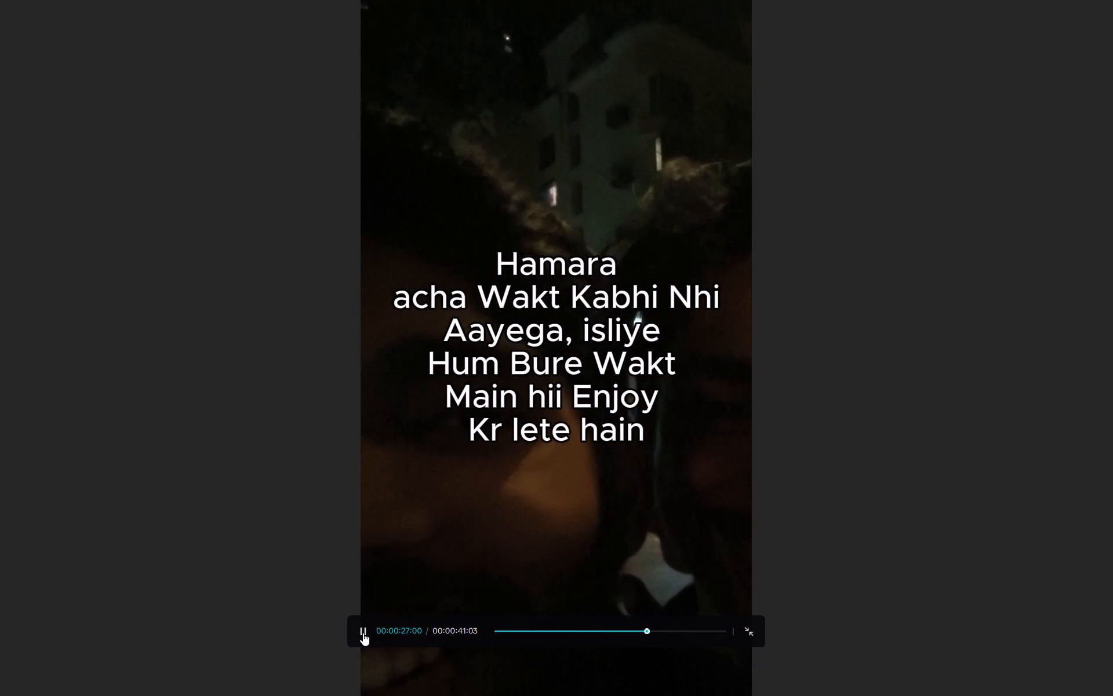
click(628, 628)
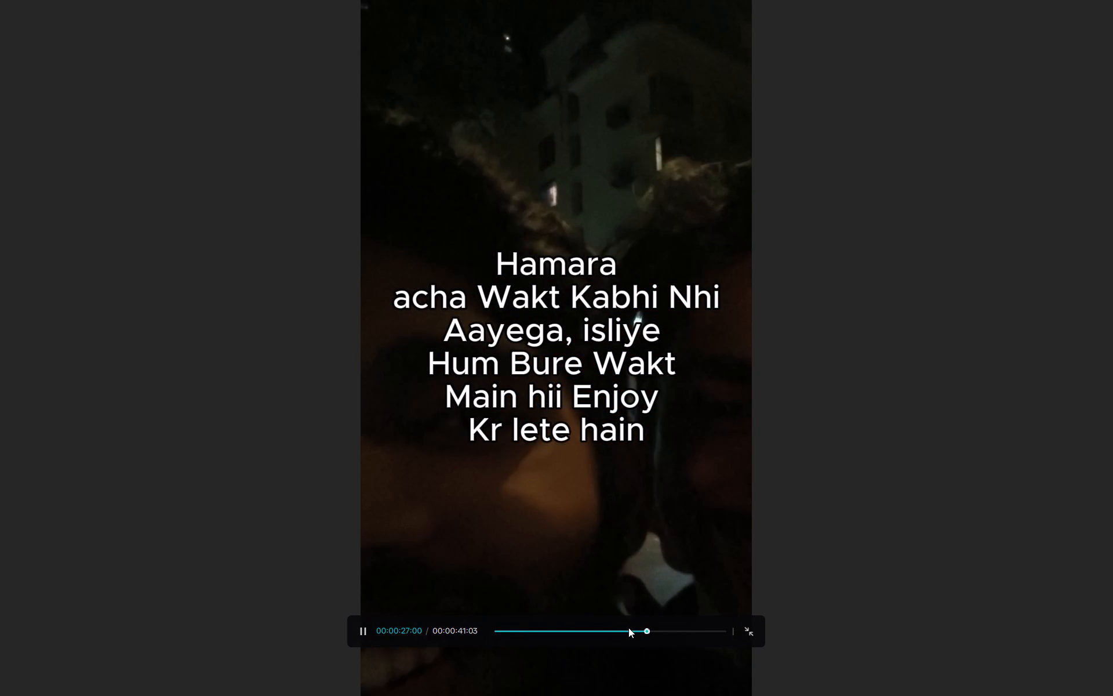
click(628, 628)
click(628, 628)
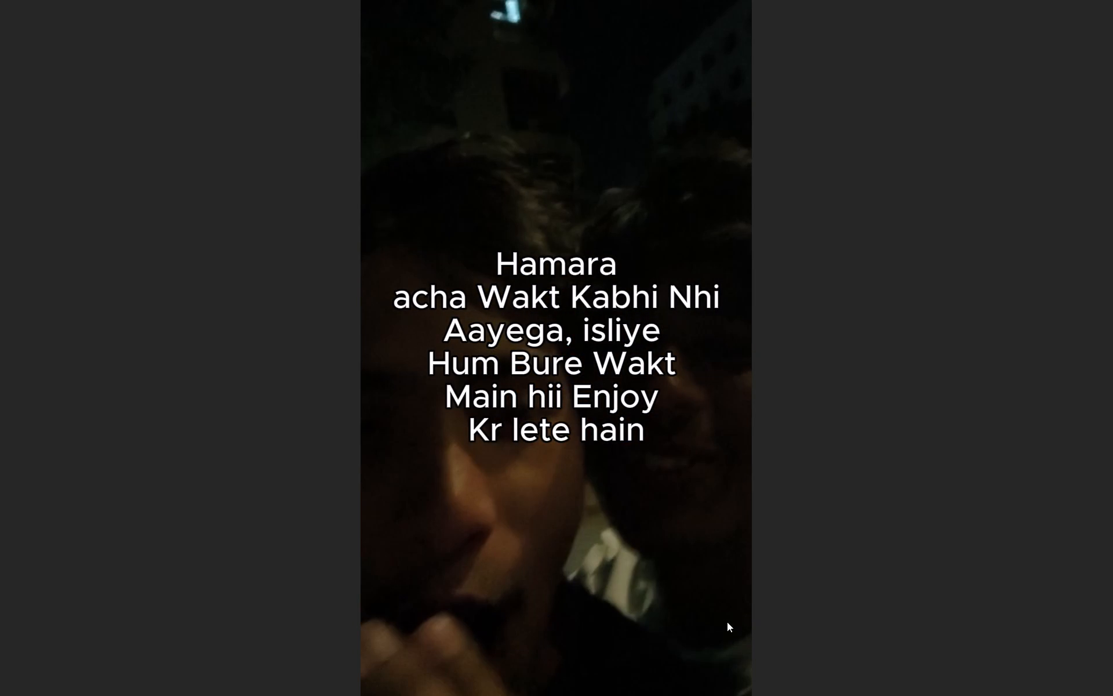
click(649, 538)
click(747, 630)
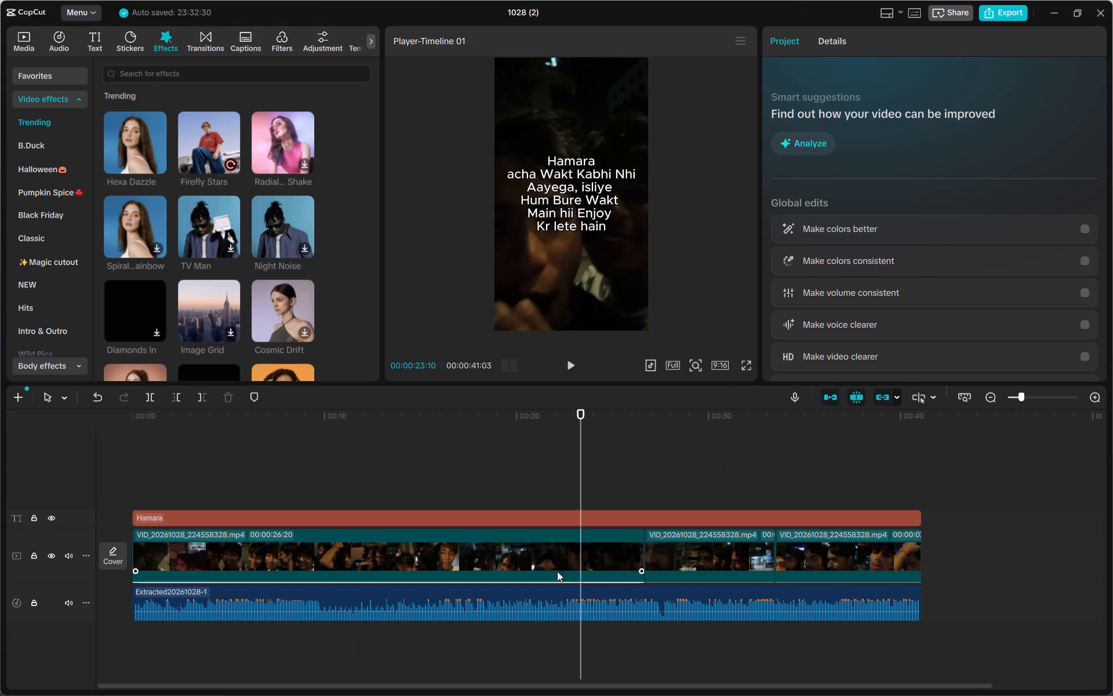
Replay the passage between about 0:23 and 0:25 several times, near the end of the first clip.
click(571, 366)
click(571, 366)
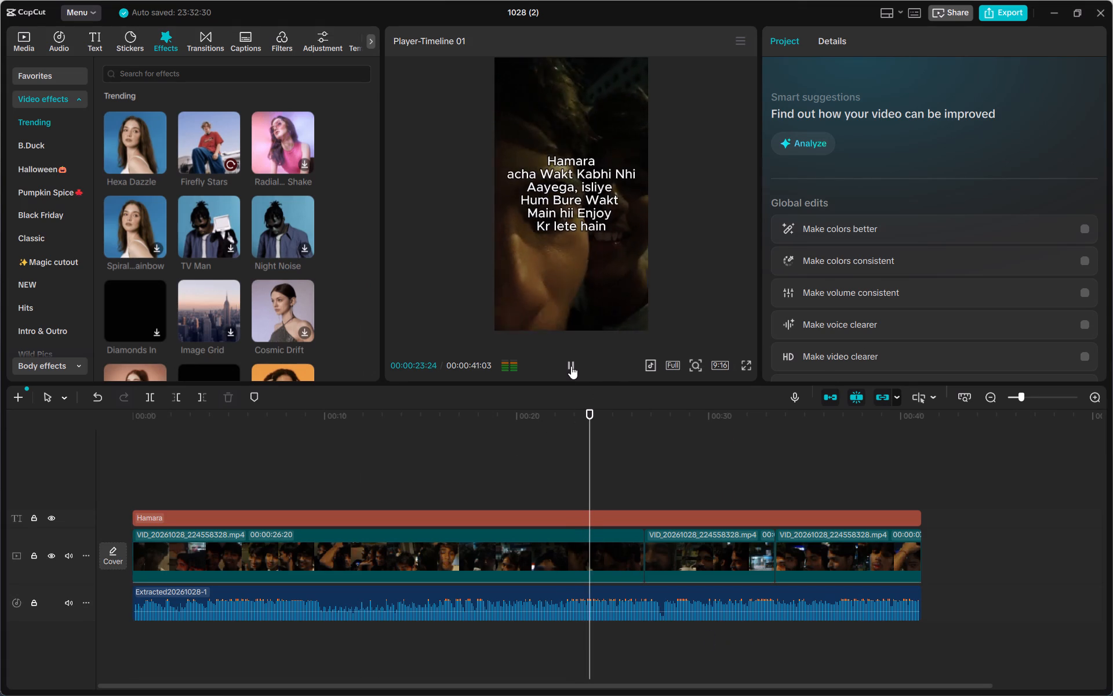
click(571, 366)
click(571, 366)
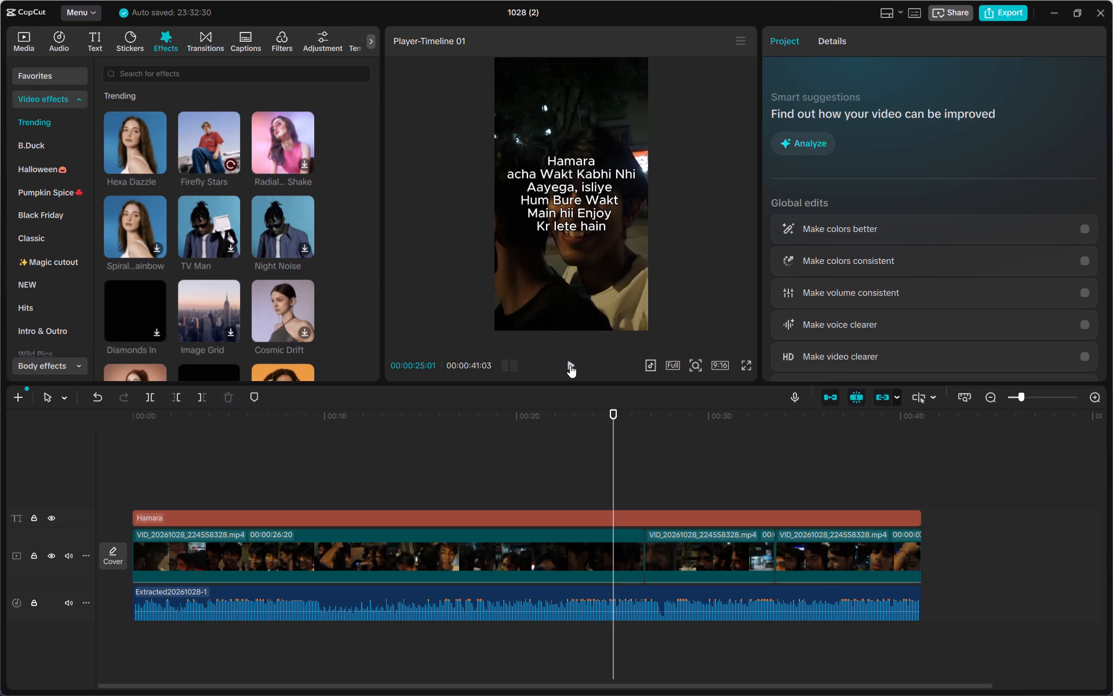
click(601, 490)
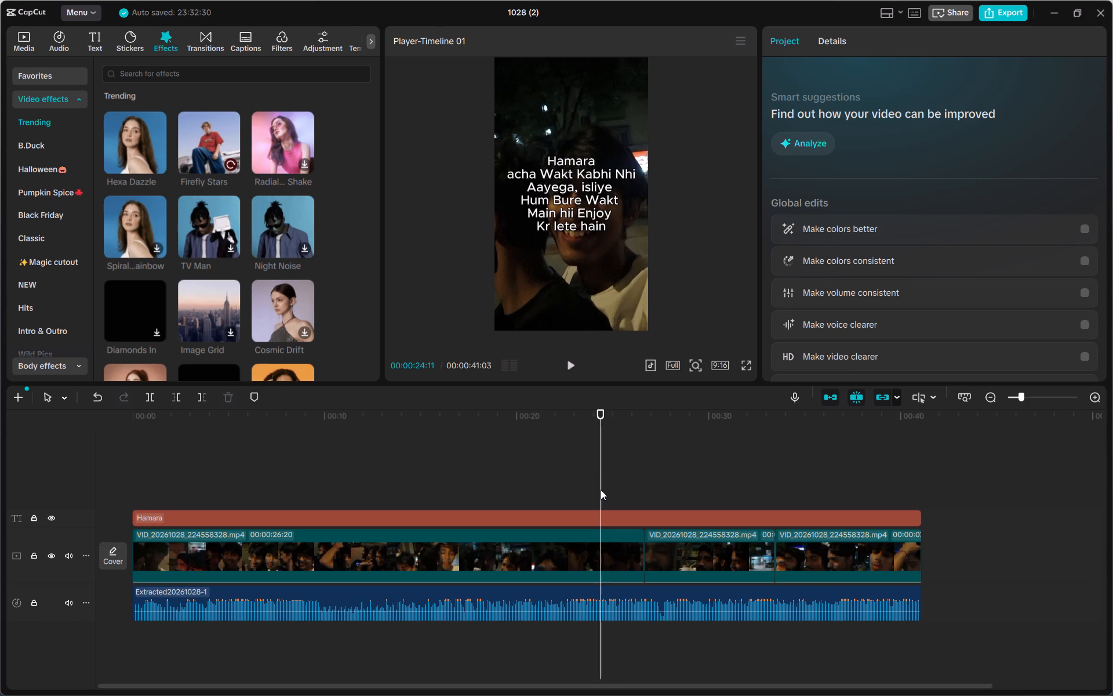
double_click(575, 364)
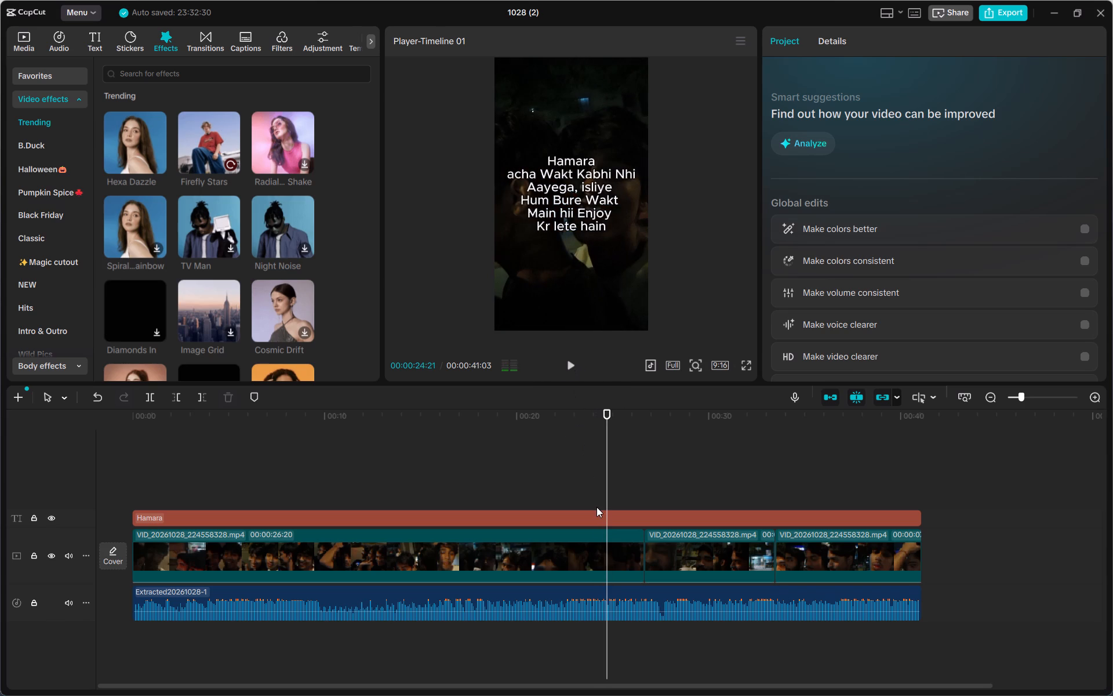
click(585, 493)
click(572, 374)
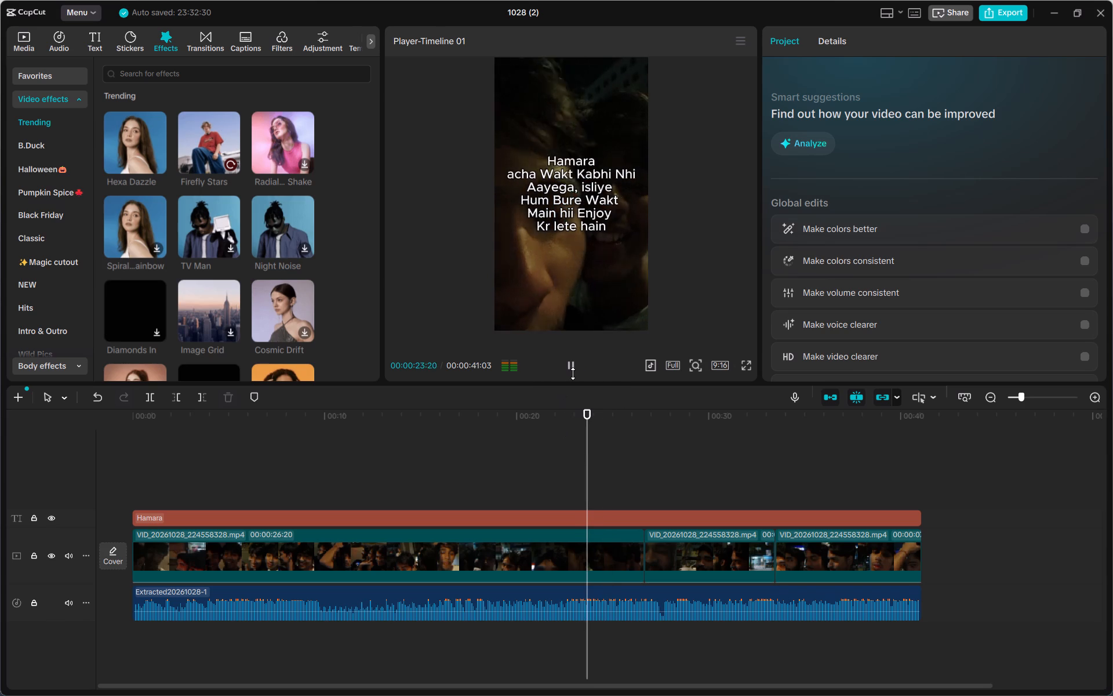
click(573, 372)
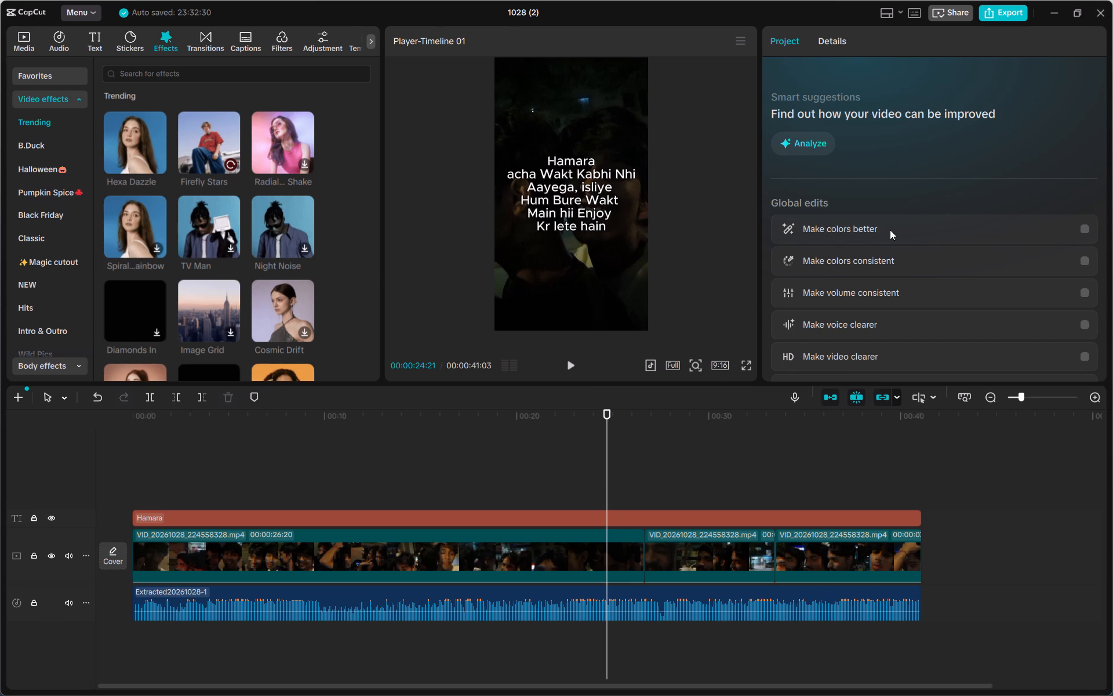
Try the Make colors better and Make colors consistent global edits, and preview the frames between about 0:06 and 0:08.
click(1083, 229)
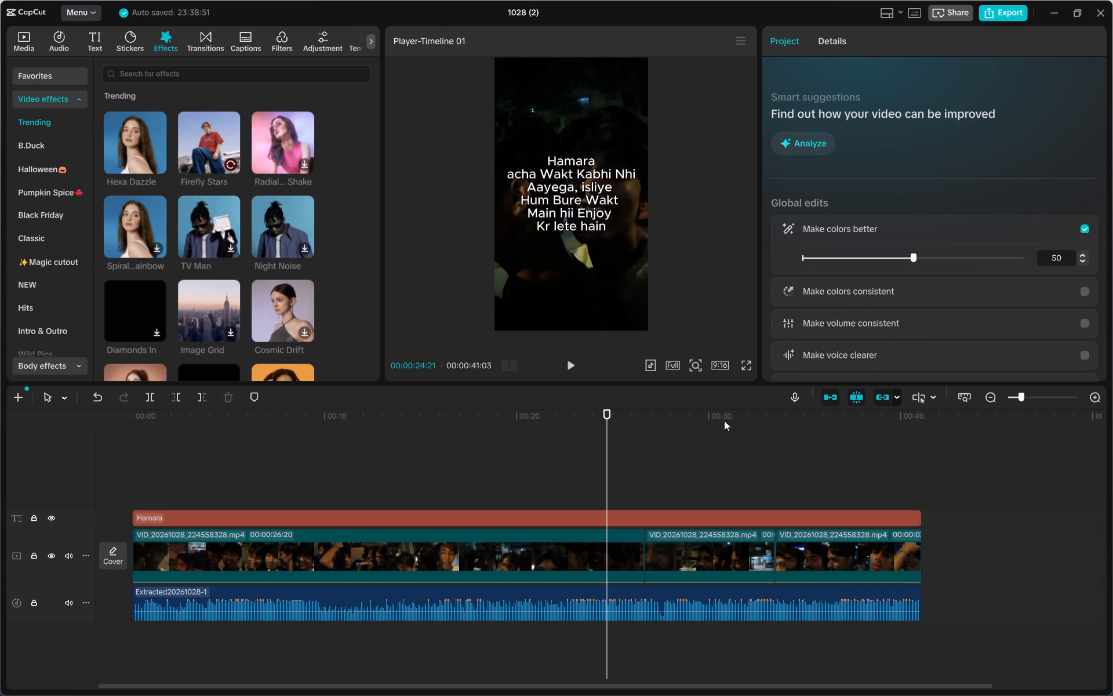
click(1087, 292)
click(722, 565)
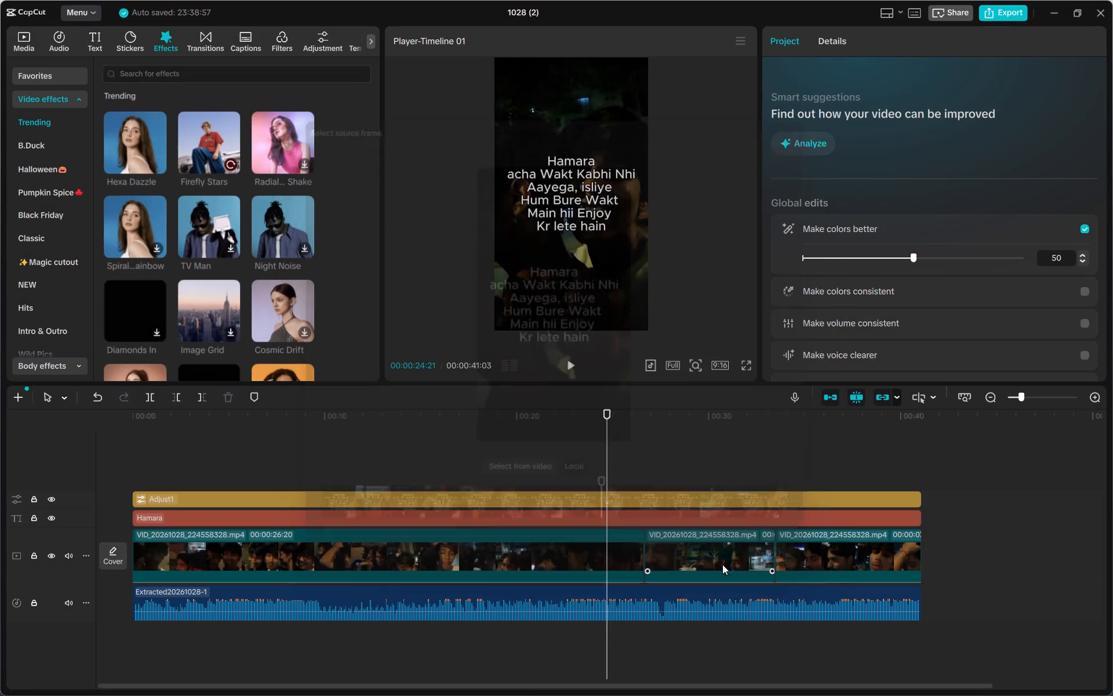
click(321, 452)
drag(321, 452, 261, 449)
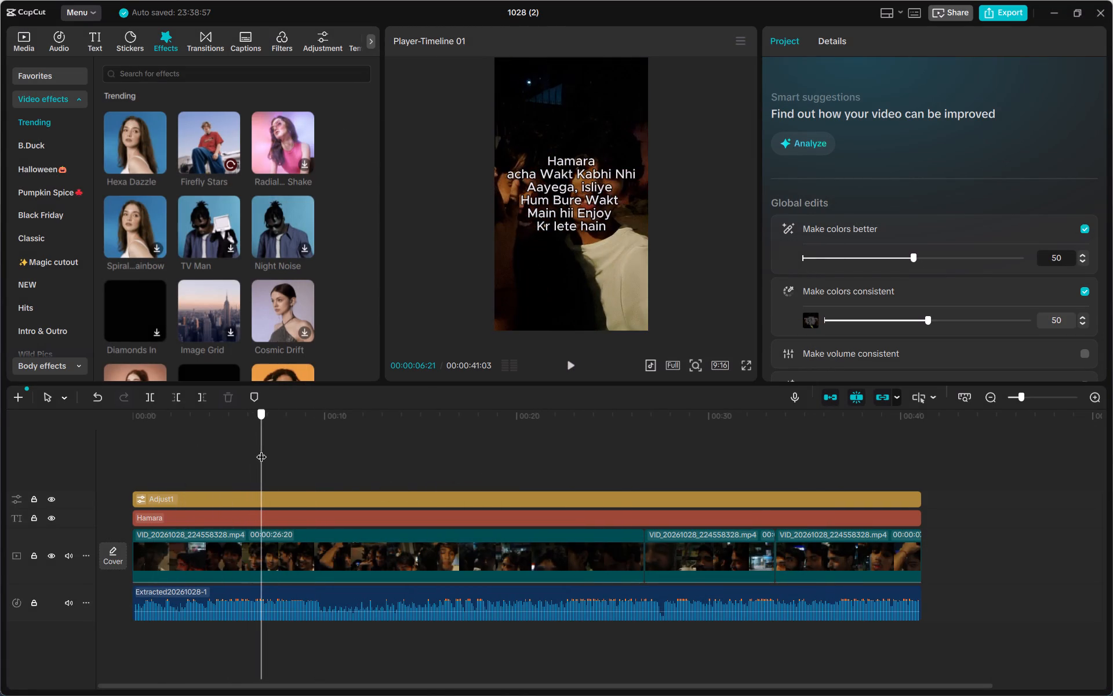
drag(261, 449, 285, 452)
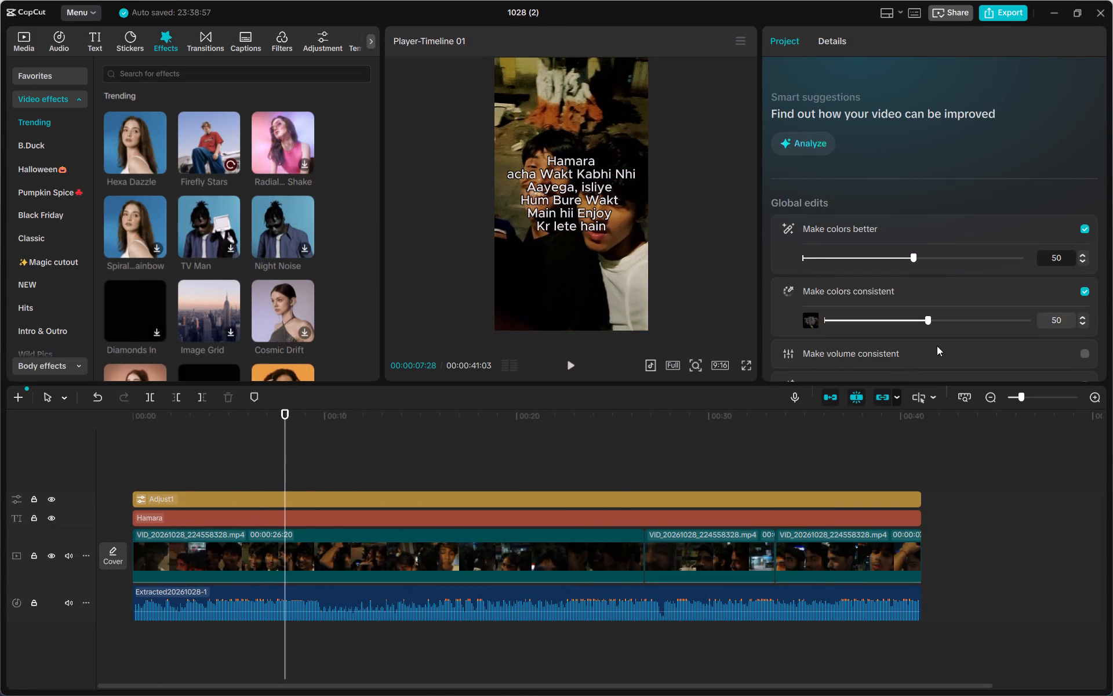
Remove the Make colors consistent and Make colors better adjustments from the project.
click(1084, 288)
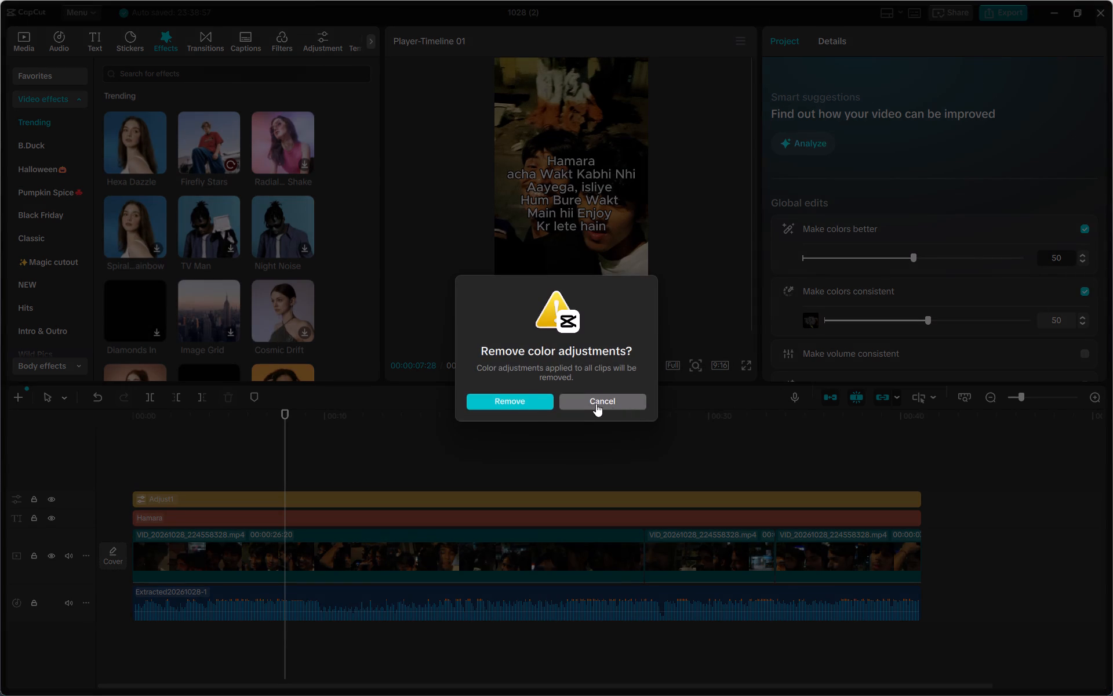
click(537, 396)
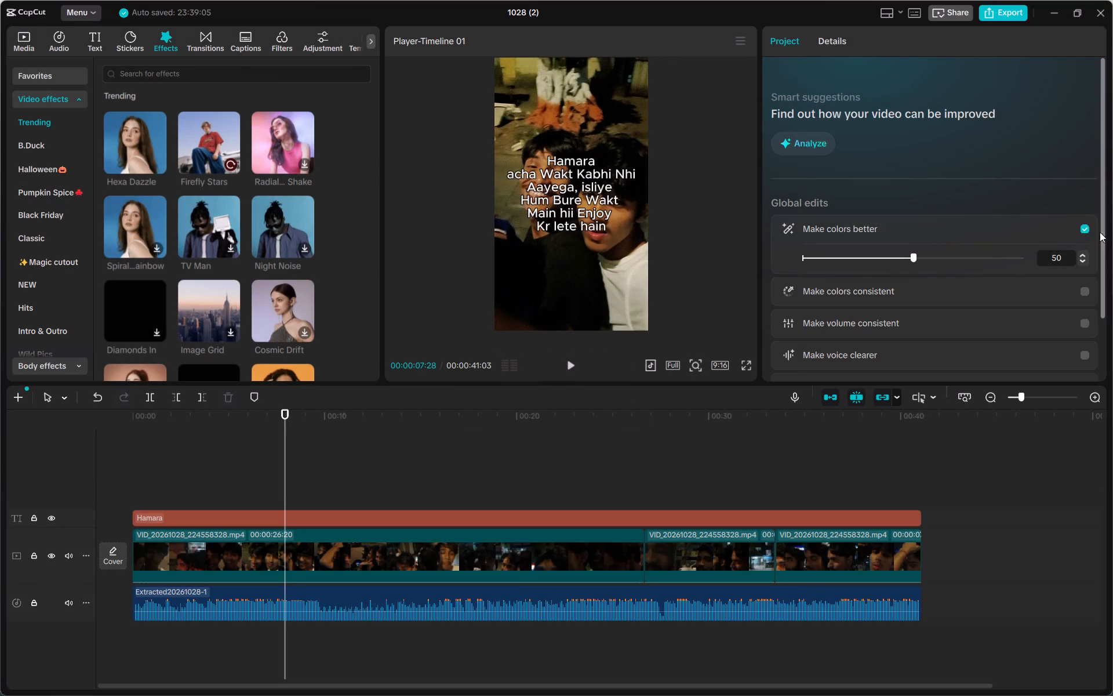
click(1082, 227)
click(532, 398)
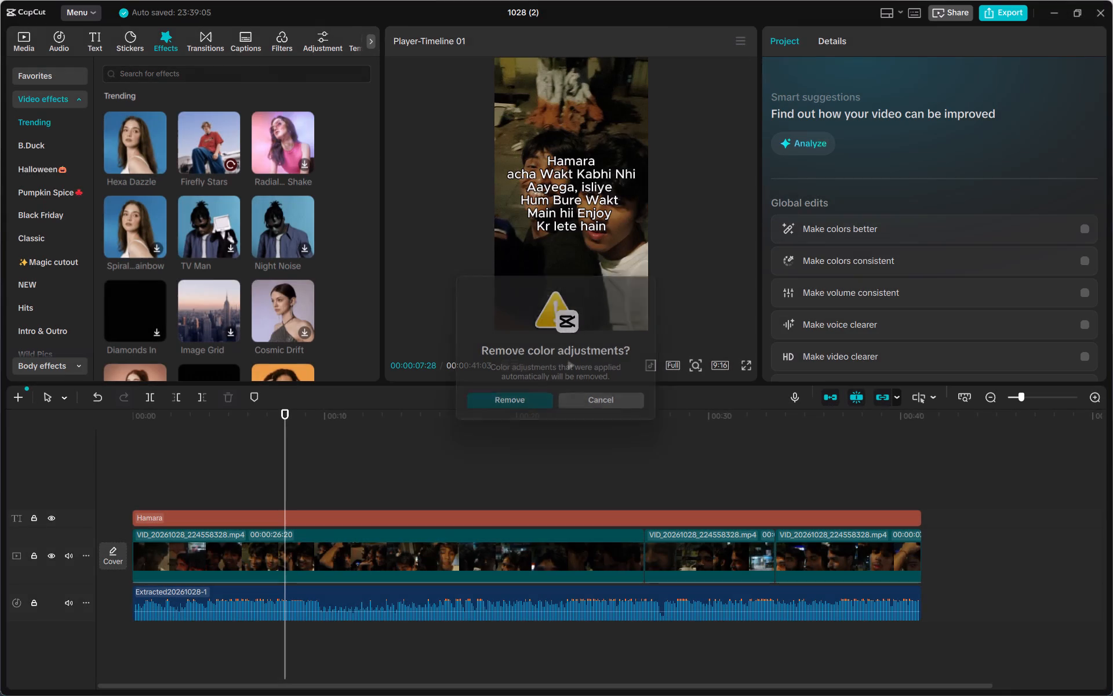
Check the frame near 0:25, and play the video from the beginning to about 0:05.
click(510, 466)
drag(510, 466, 617, 467)
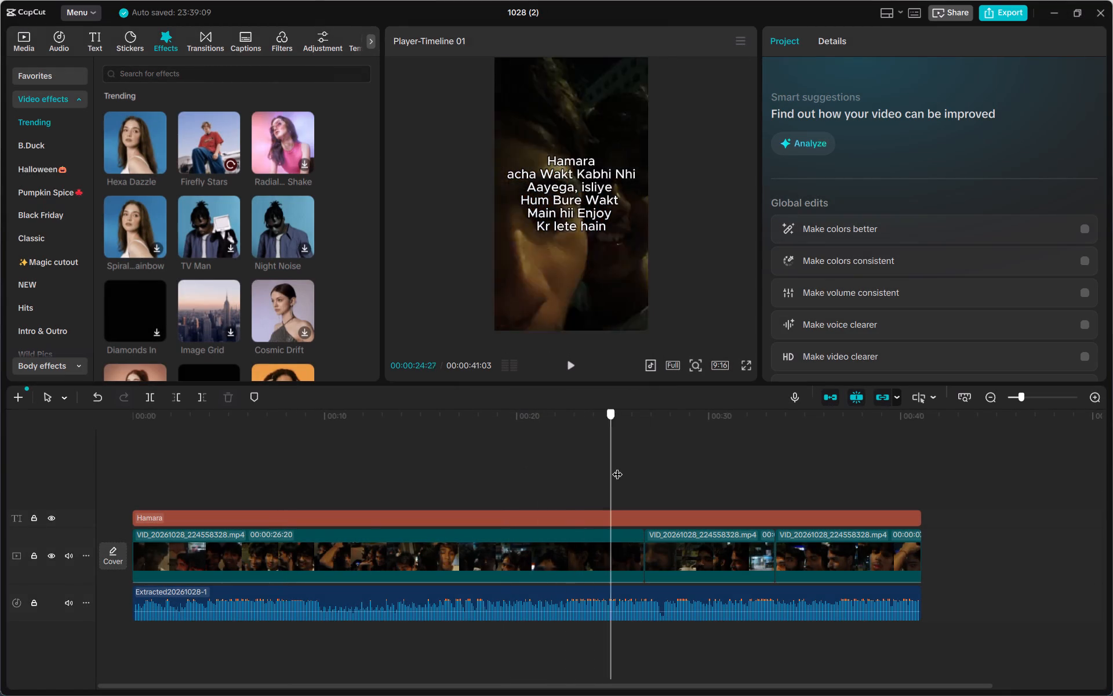
drag(617, 467, 118, 478)
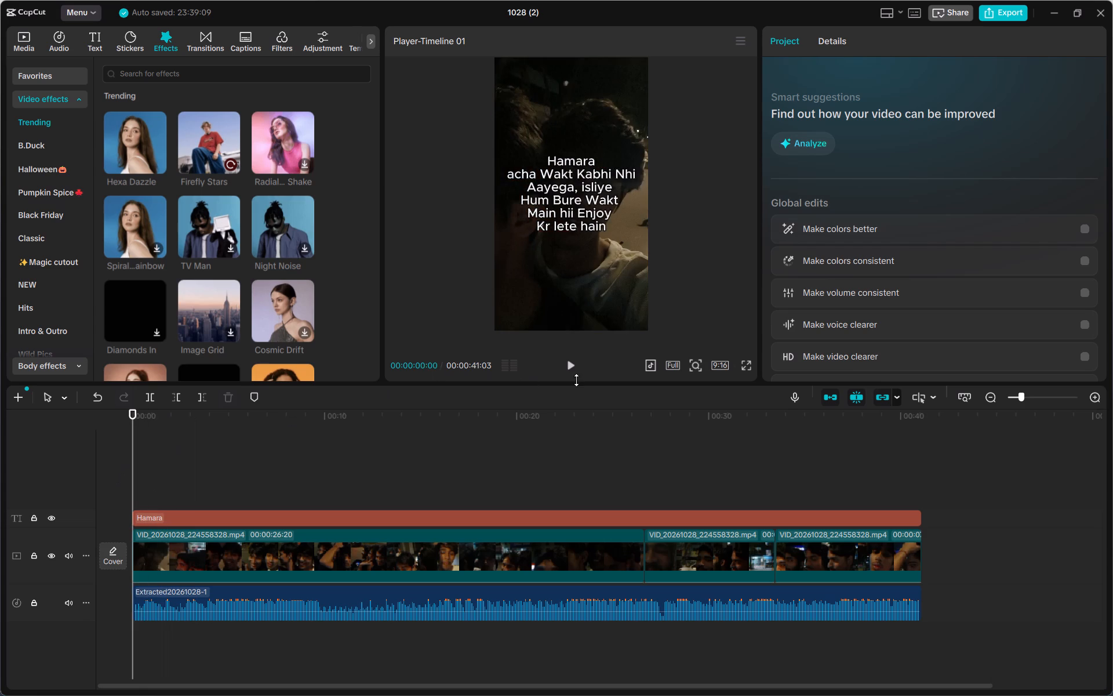
click(572, 369)
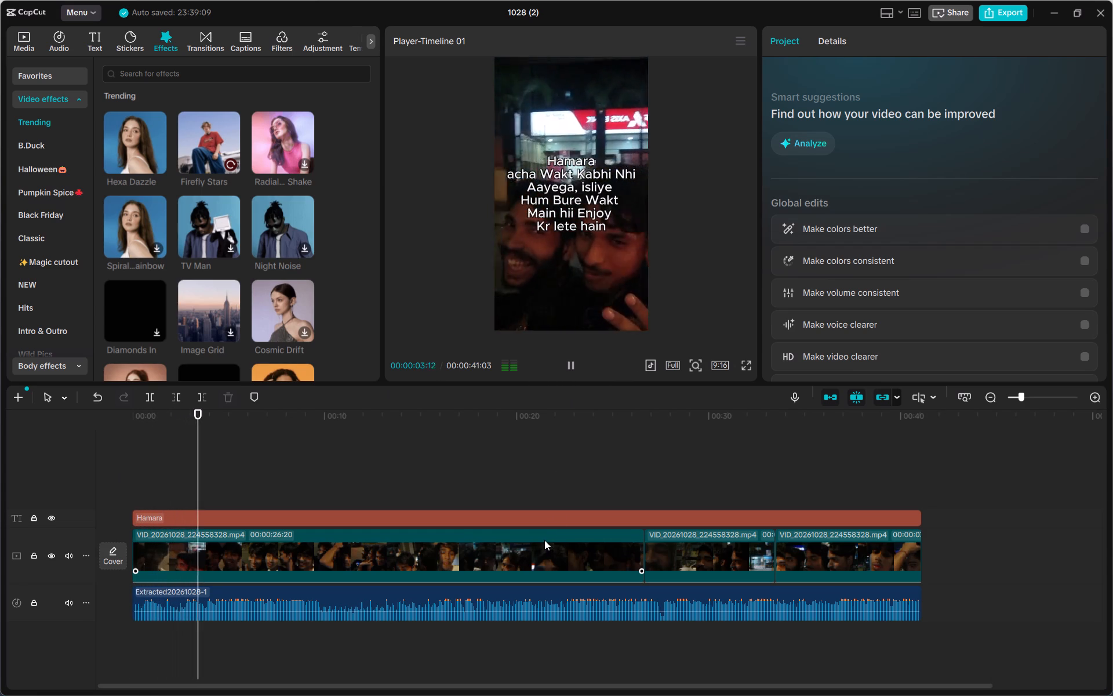
click(574, 364)
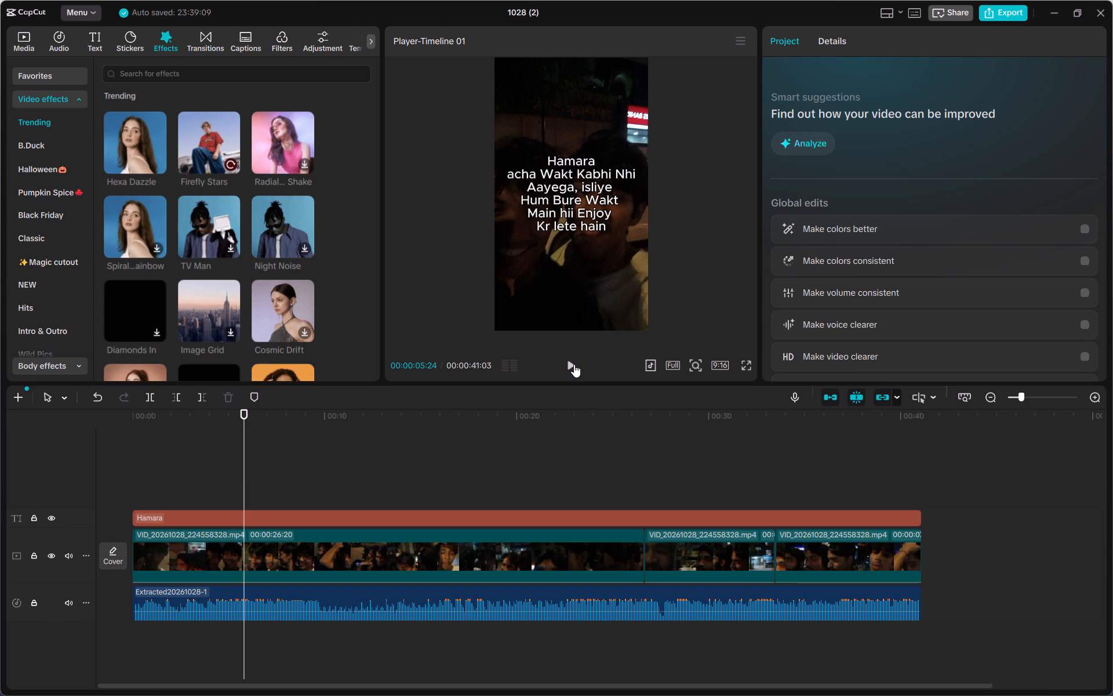
Return to the beginning and play the video to about 0:22, pausing briefly at about 0:18.
click(235, 466)
drag(234, 466, 233, 466)
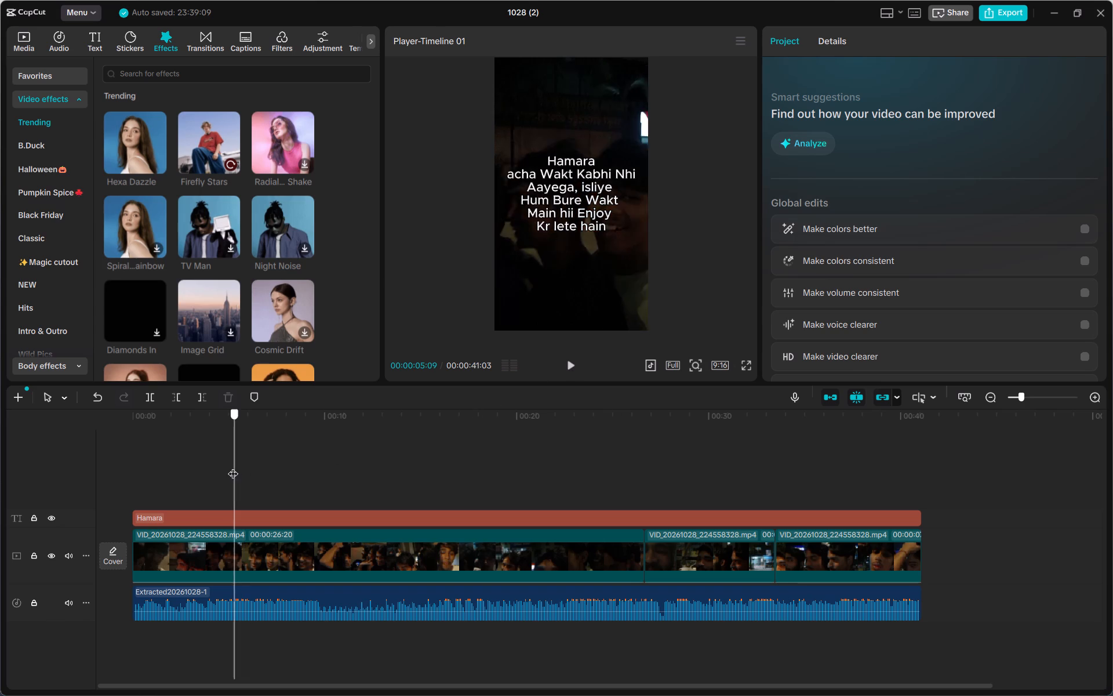
drag(233, 466, 101, 452)
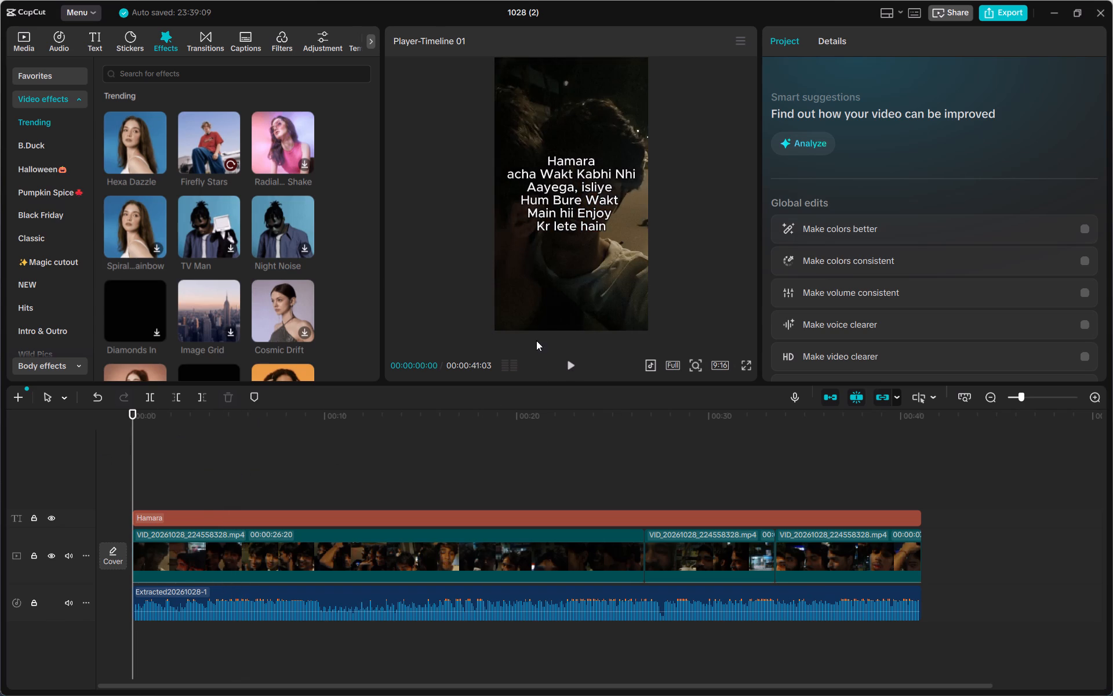
click(567, 362)
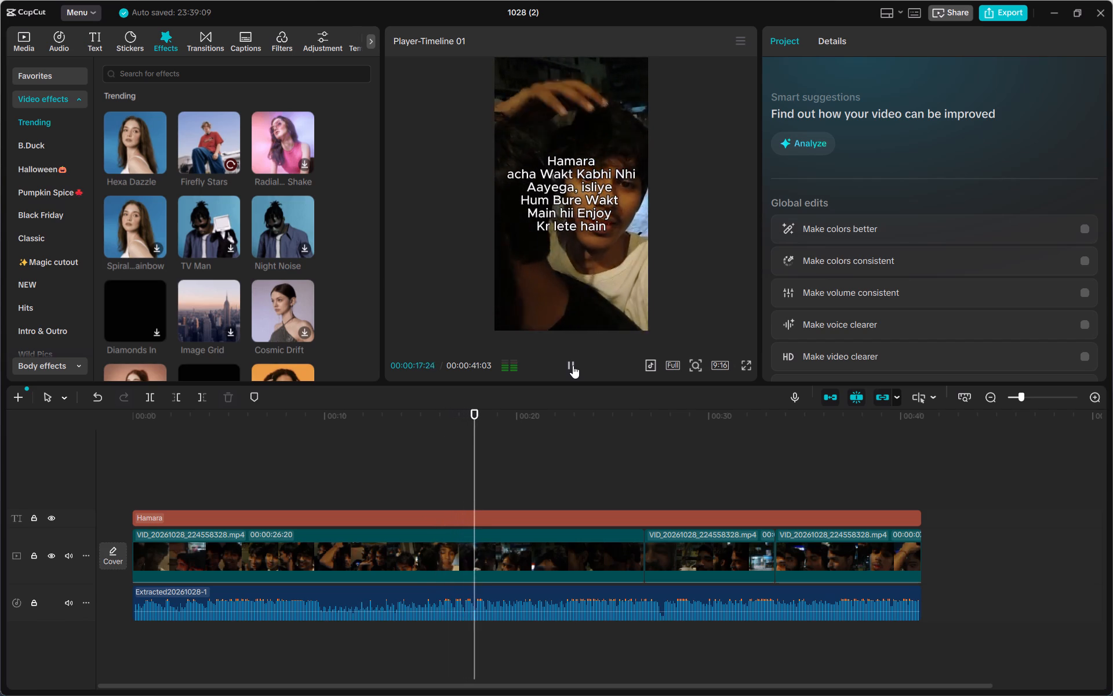
click(573, 365)
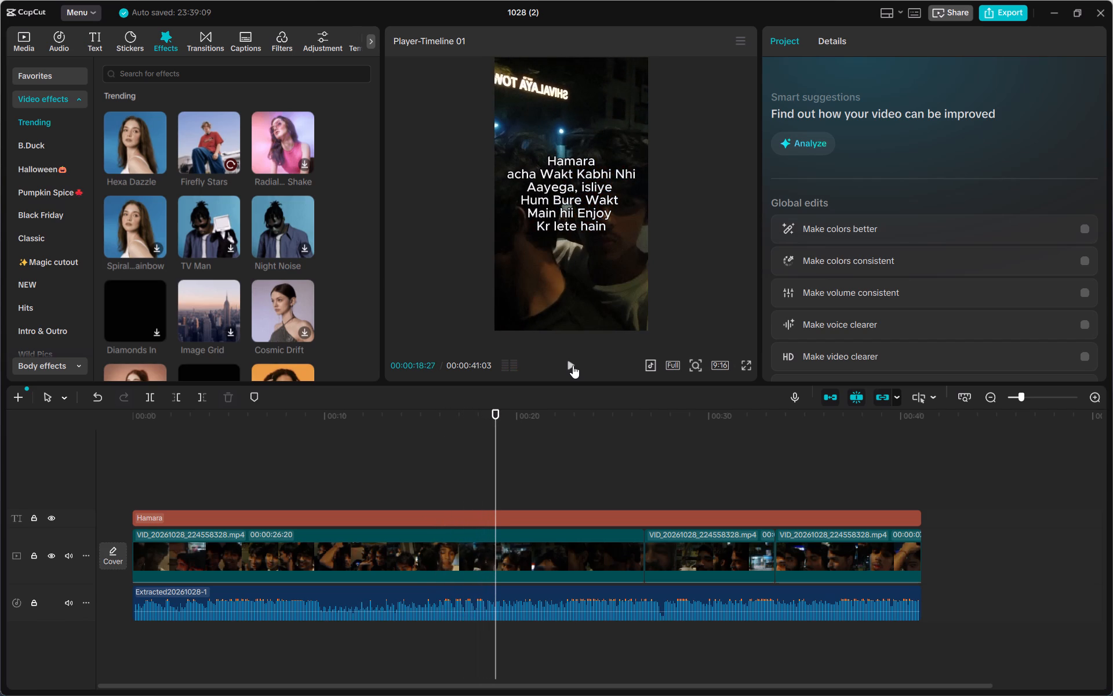
click(573, 365)
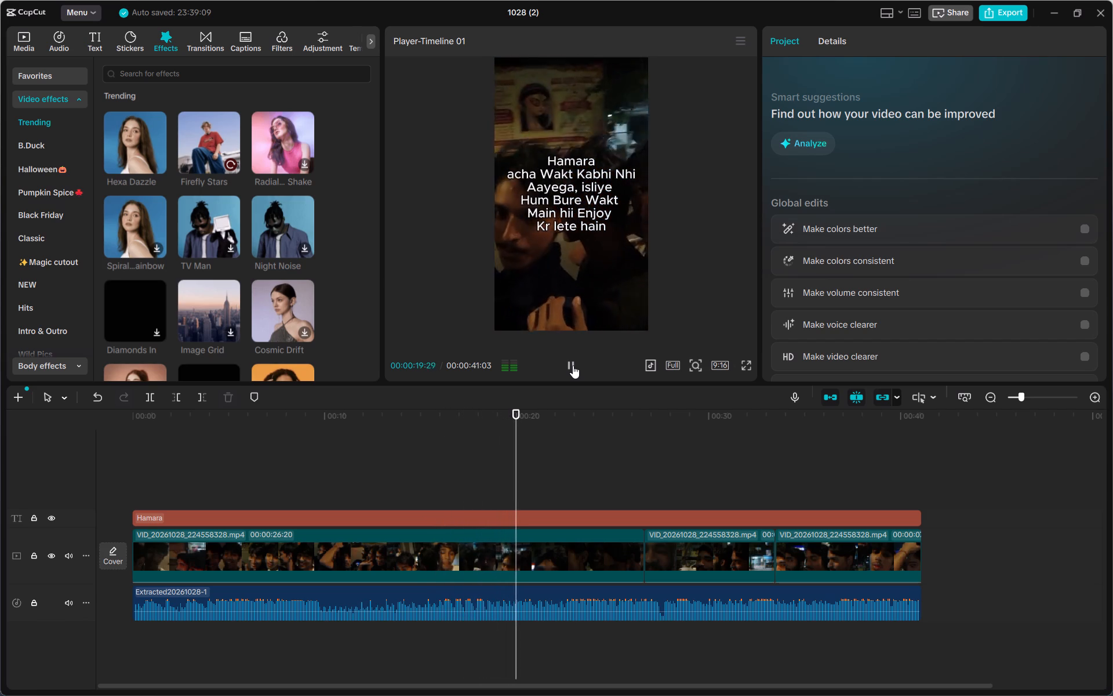
click(573, 365)
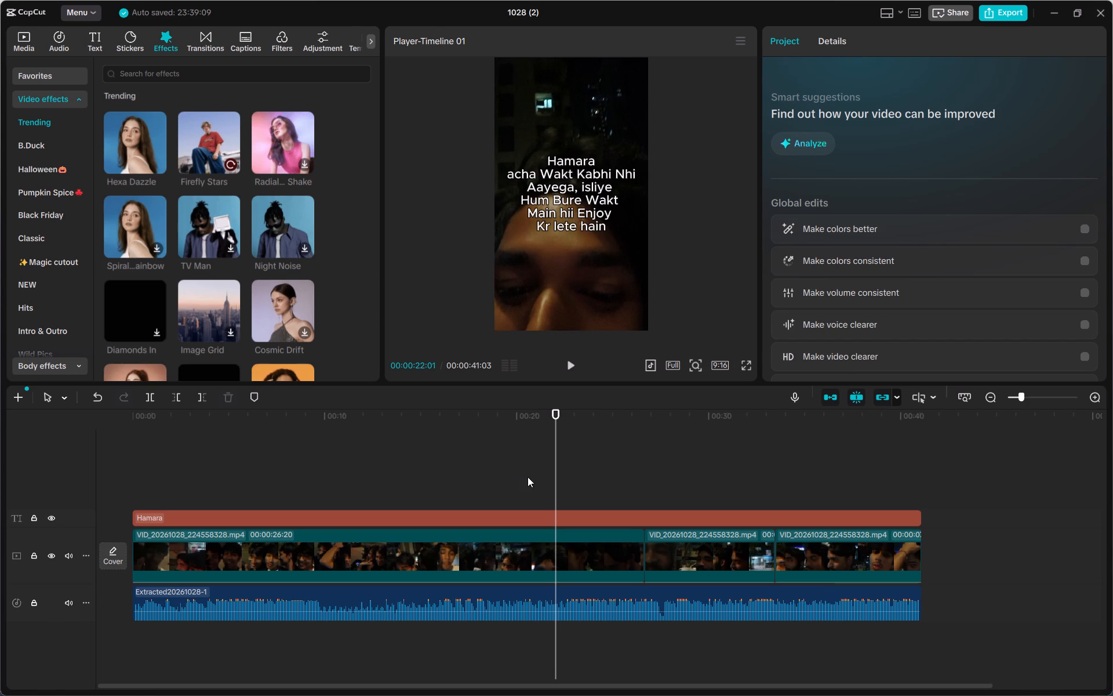
Replay the section between about 0:19 and 0:27 in short passes to check the footage leading up to the first cut.
double_click(530, 479)
double_click(574, 367)
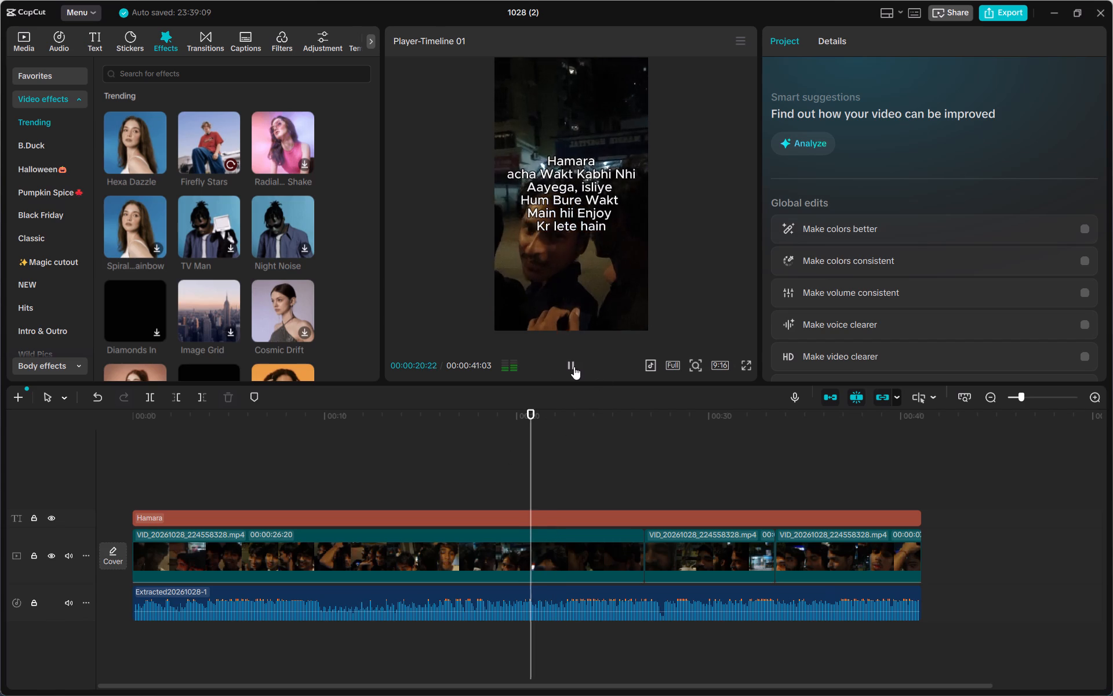
click(510, 498)
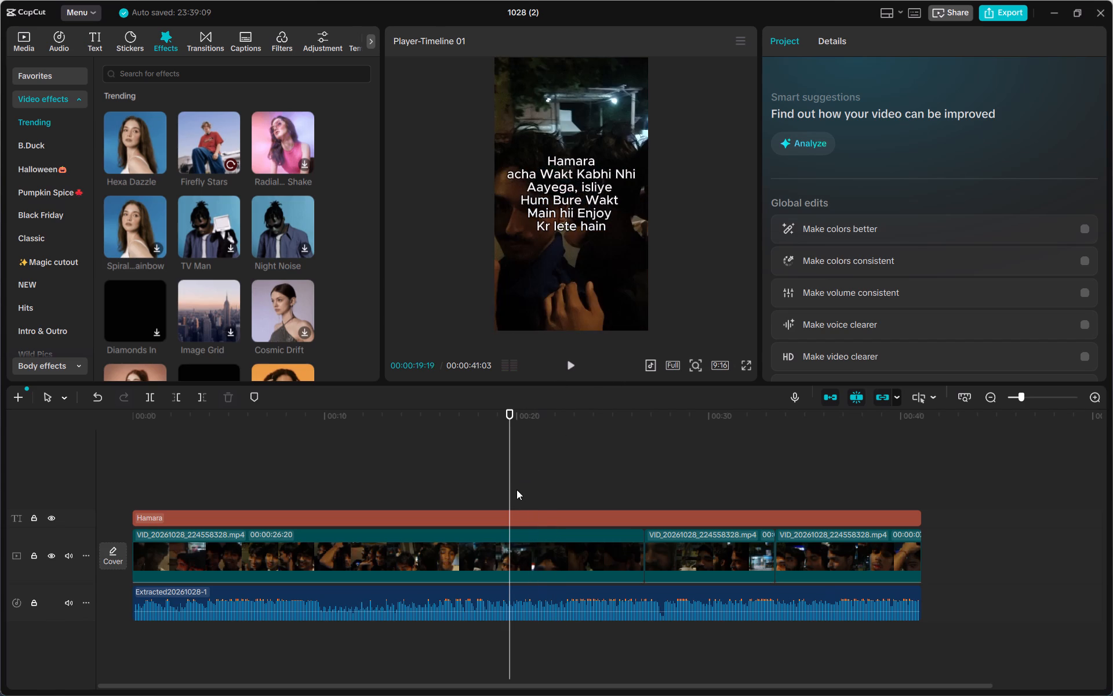
click(568, 368)
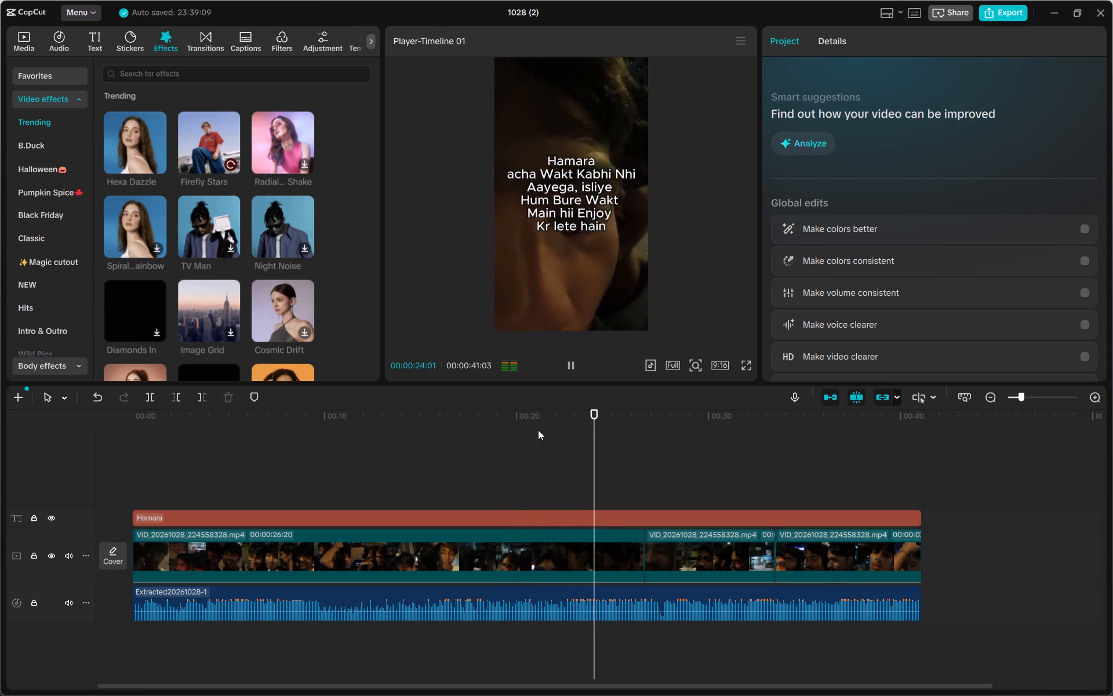
click(572, 371)
click(572, 371)
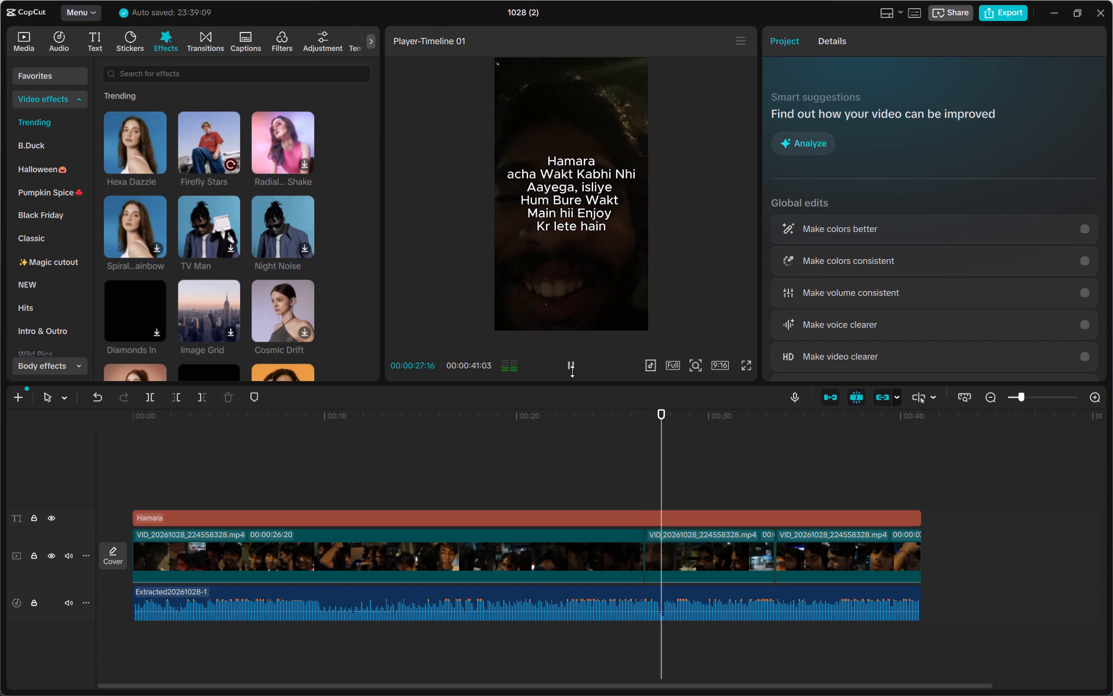
click(636, 476)
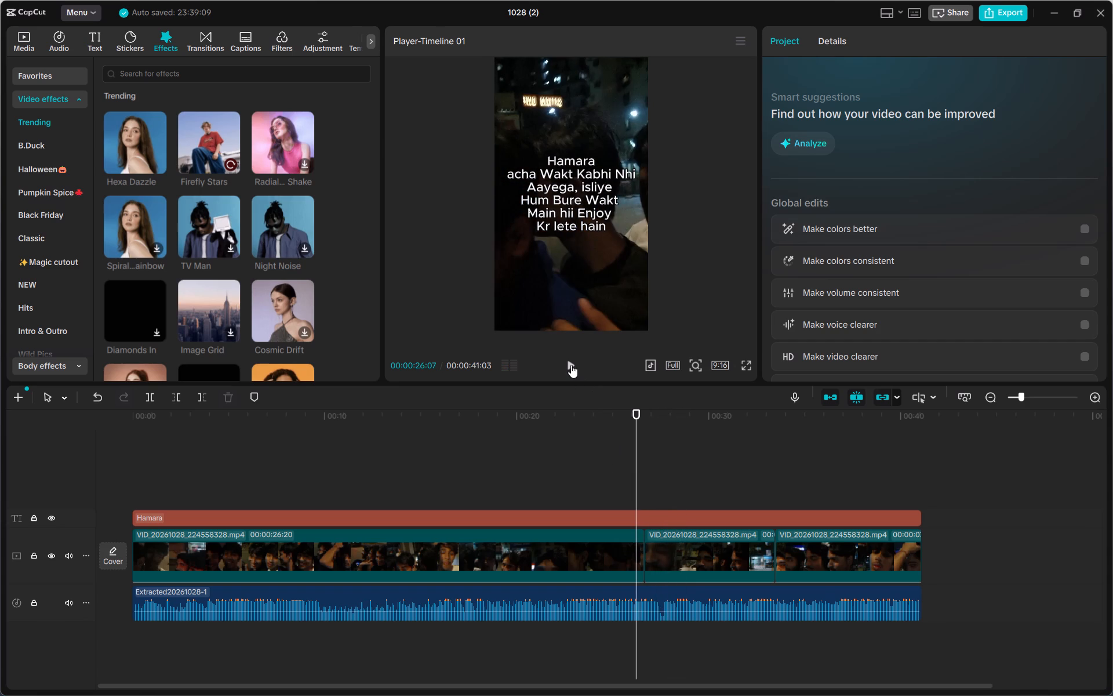
click(571, 365)
click(594, 483)
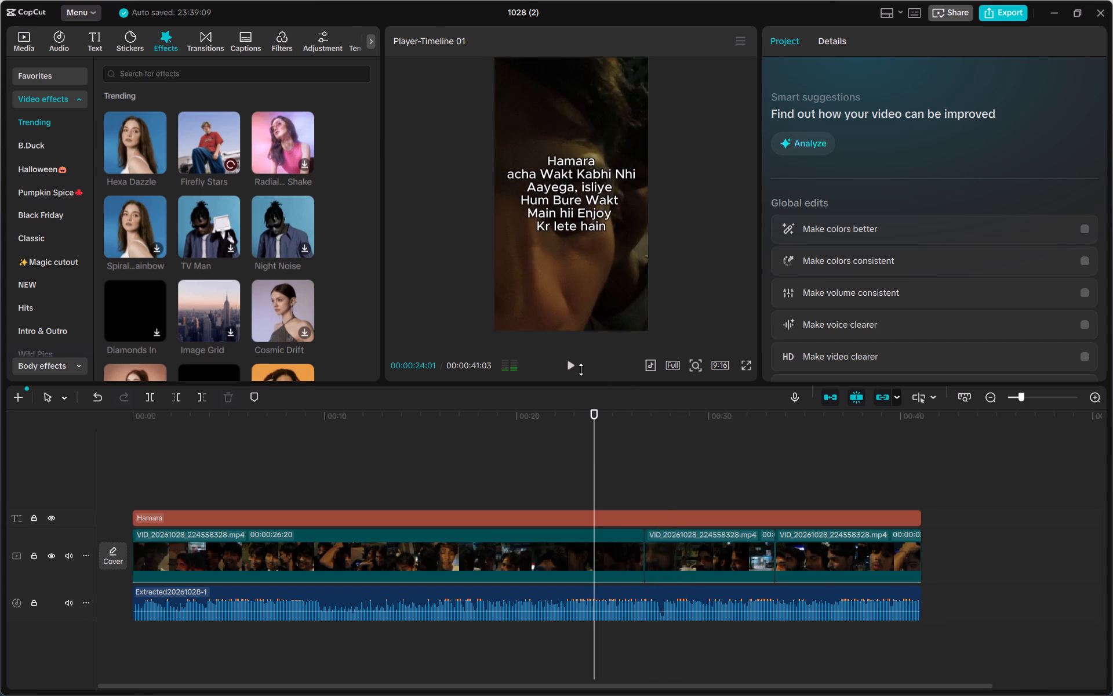
click(573, 358)
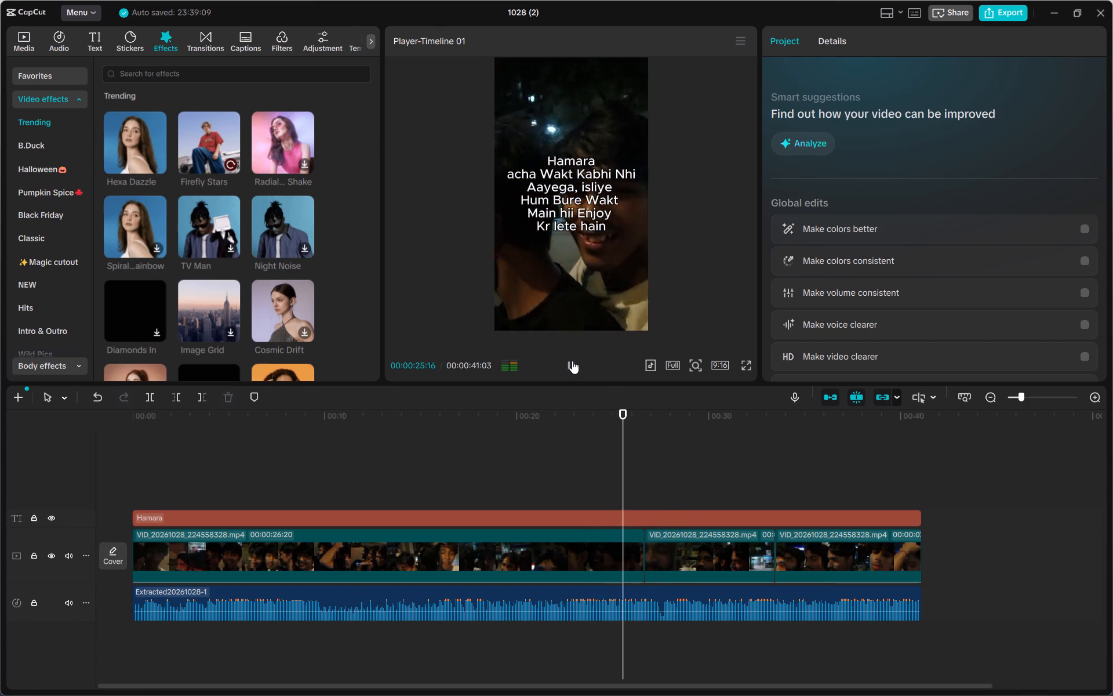
click(572, 361)
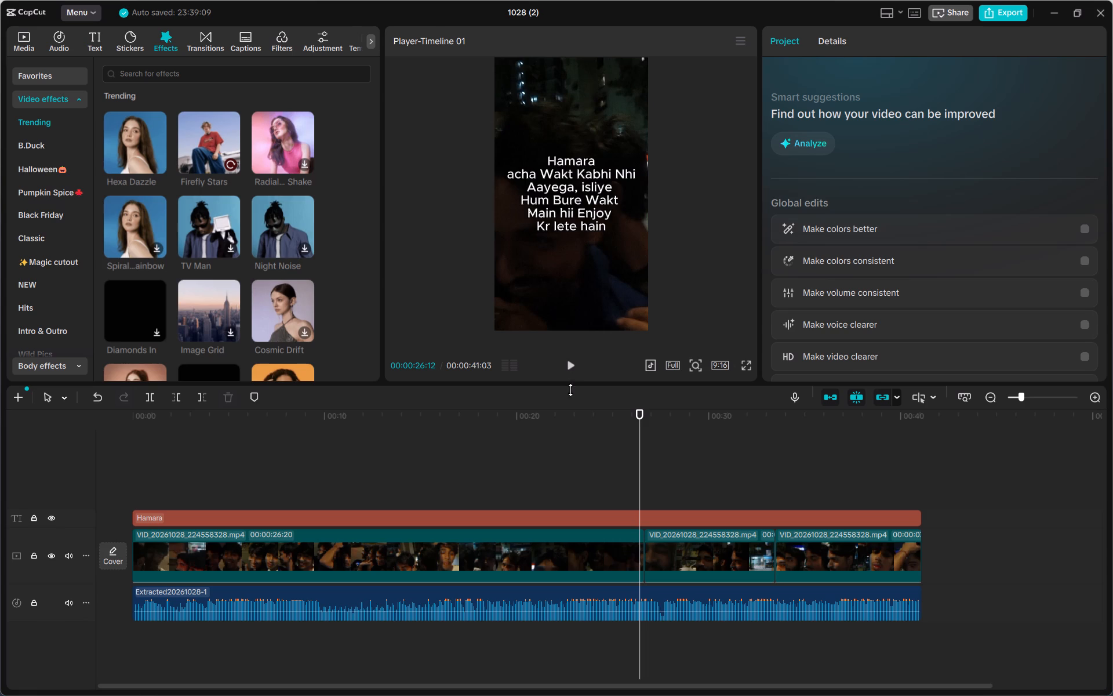
double_click(570, 372)
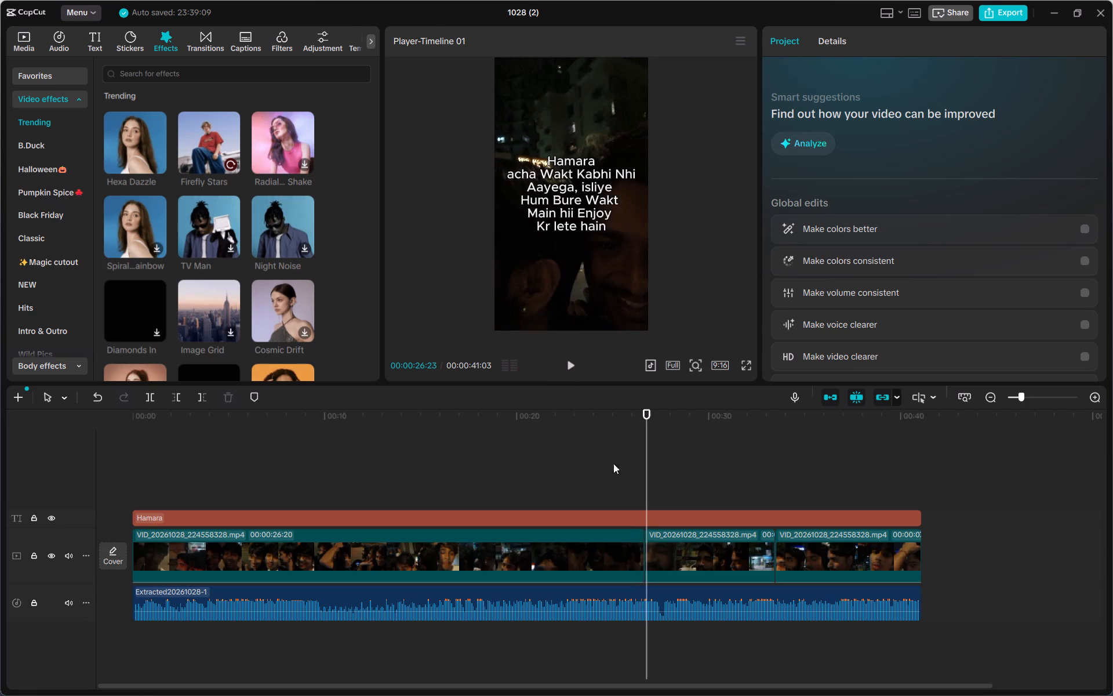
Delete the second and third video clips, keeping only the first clip on the video track.
click(664, 555)
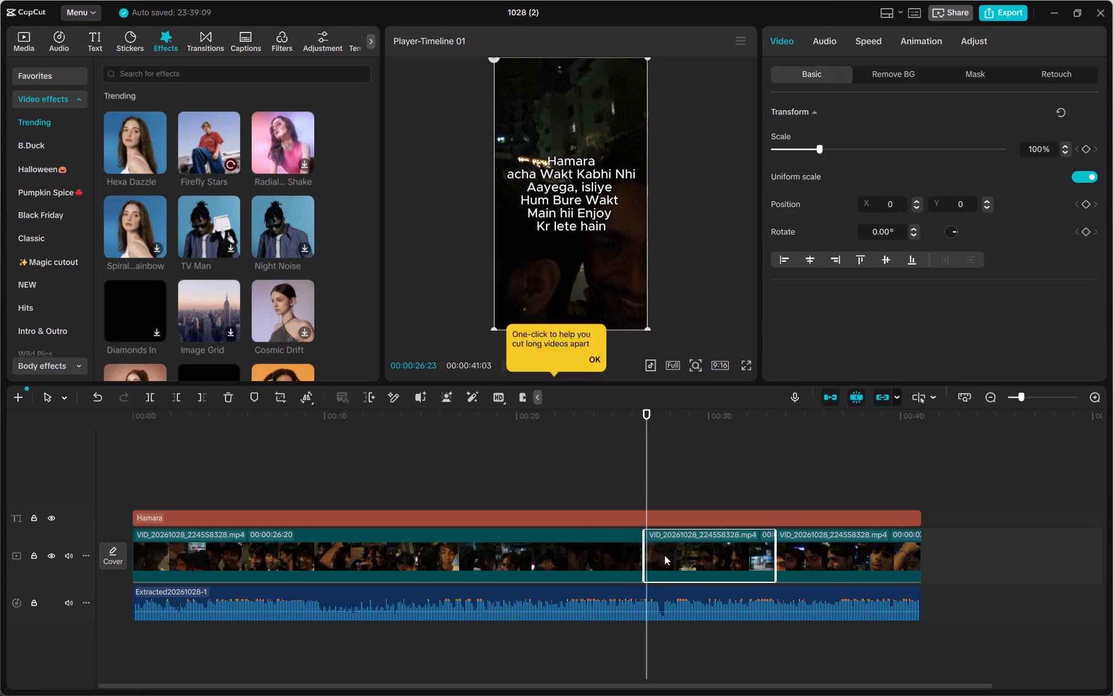
click(227, 392)
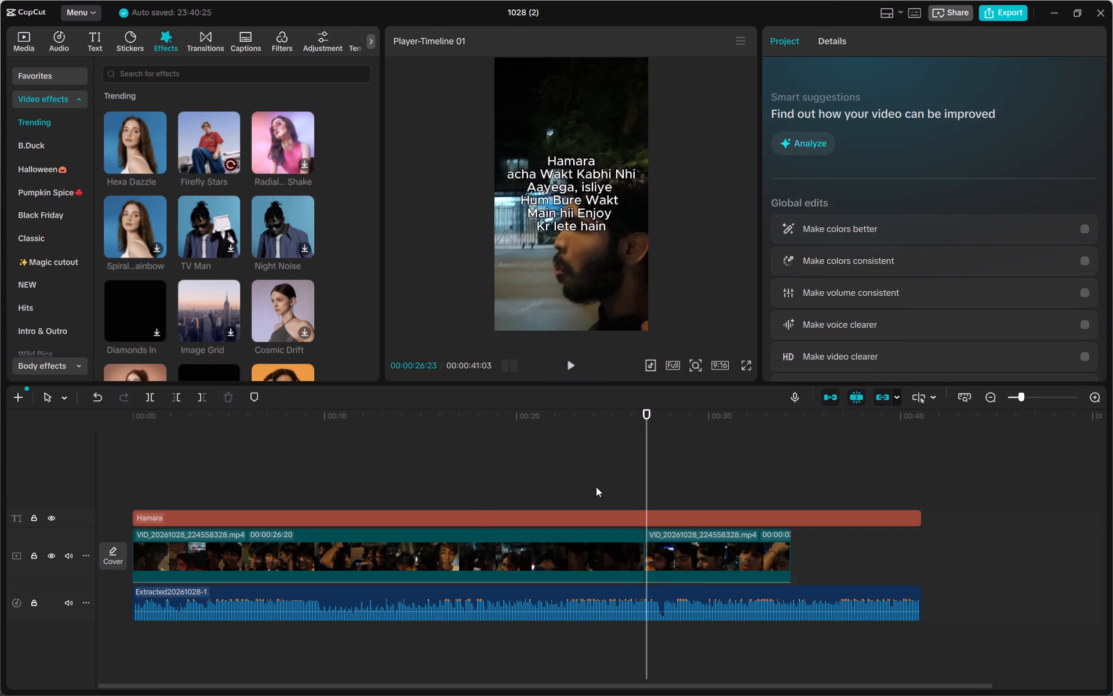
click(730, 563)
click(232, 400)
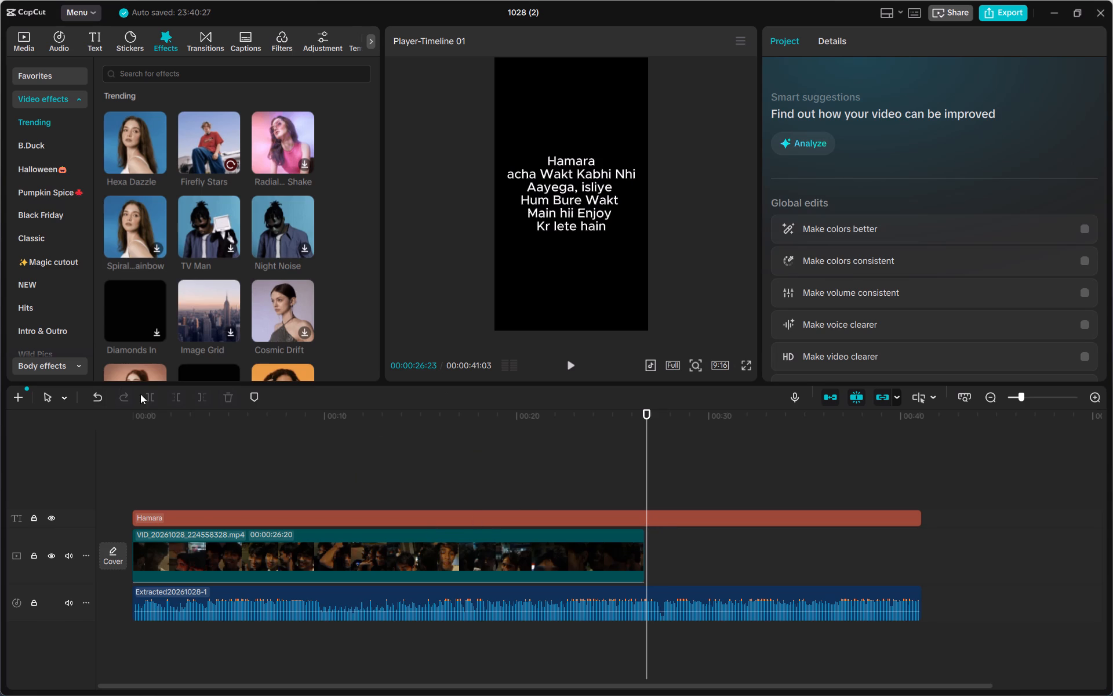
Split the extracted audio at 00:00:26:20, where the video ends, and delete the part after the split.
click(639, 509)
click(639, 515)
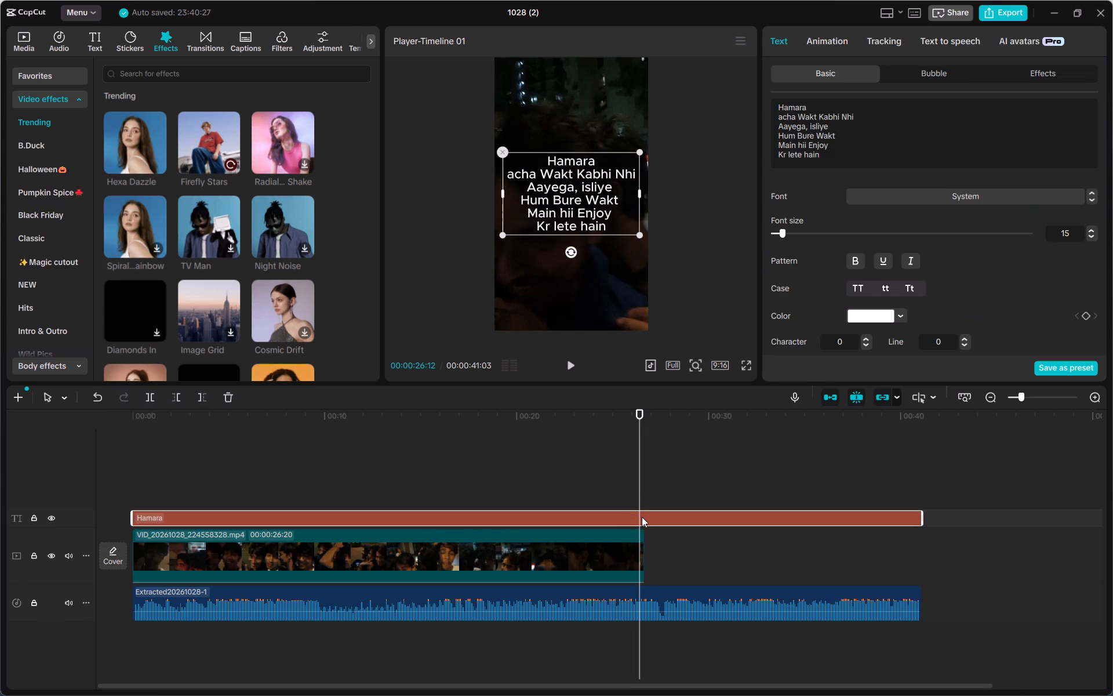
click(642, 517)
click(640, 517)
click(649, 603)
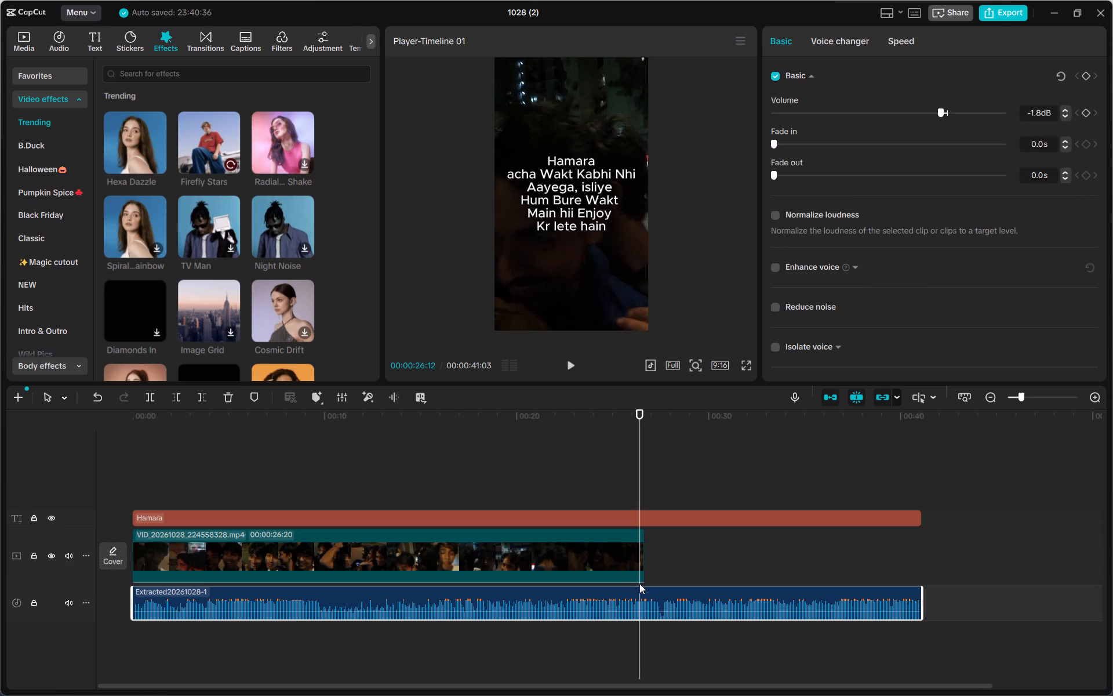
drag(636, 408, 647, 411)
drag(647, 411, 653, 414)
drag(639, 414, 649, 414)
click(648, 606)
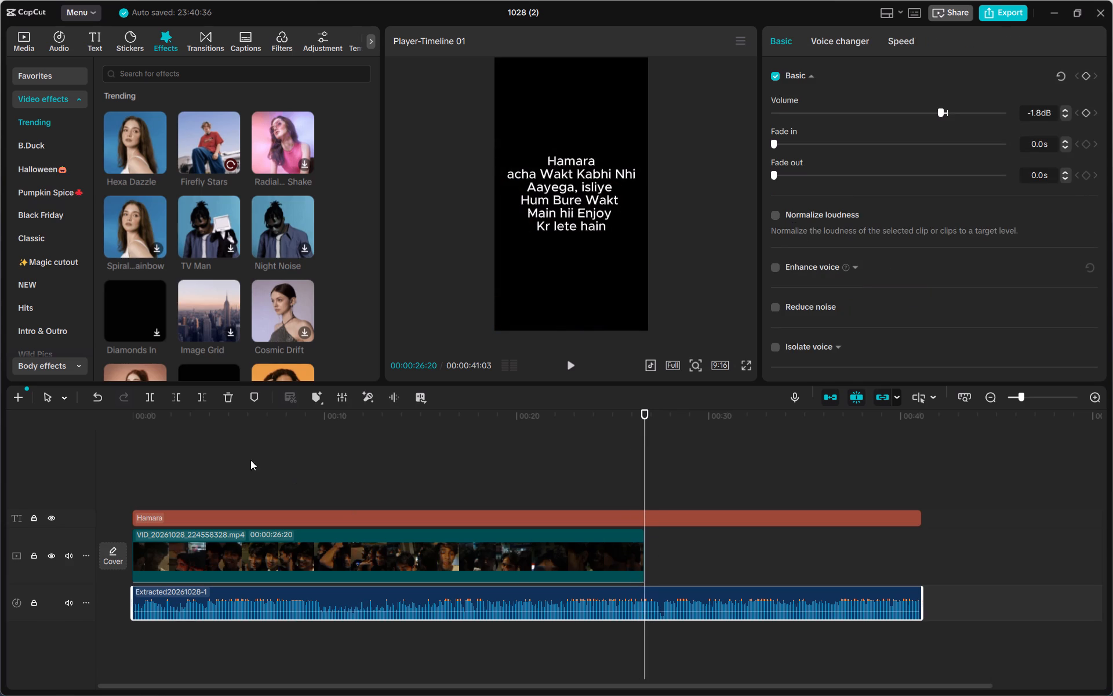
click(153, 395)
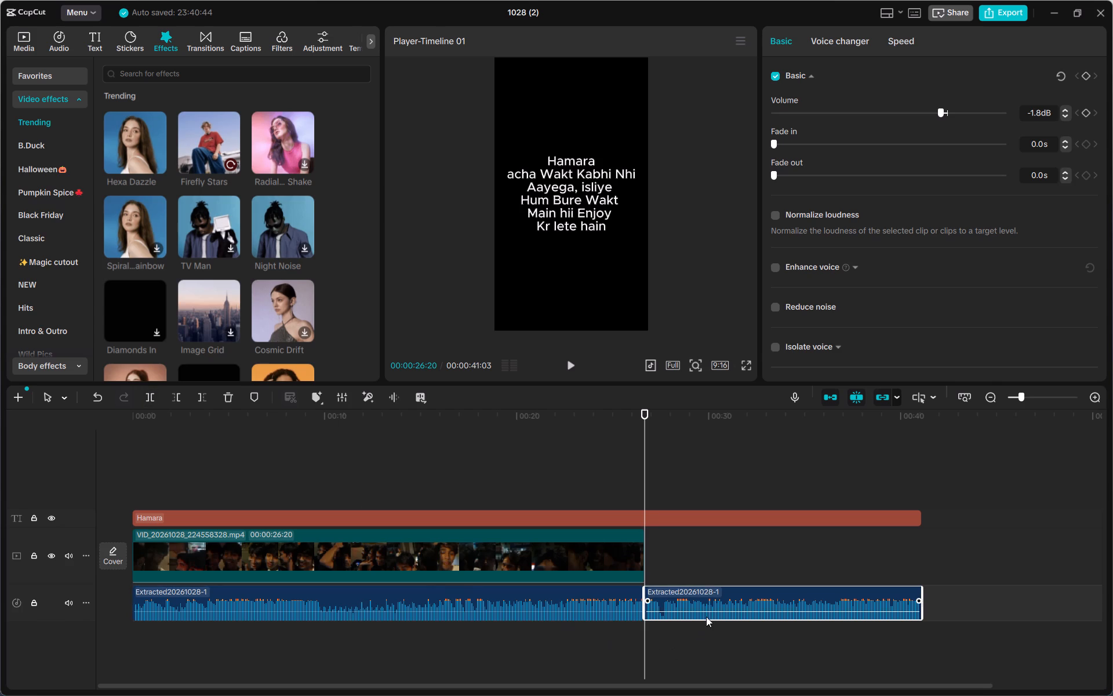
click(227, 395)
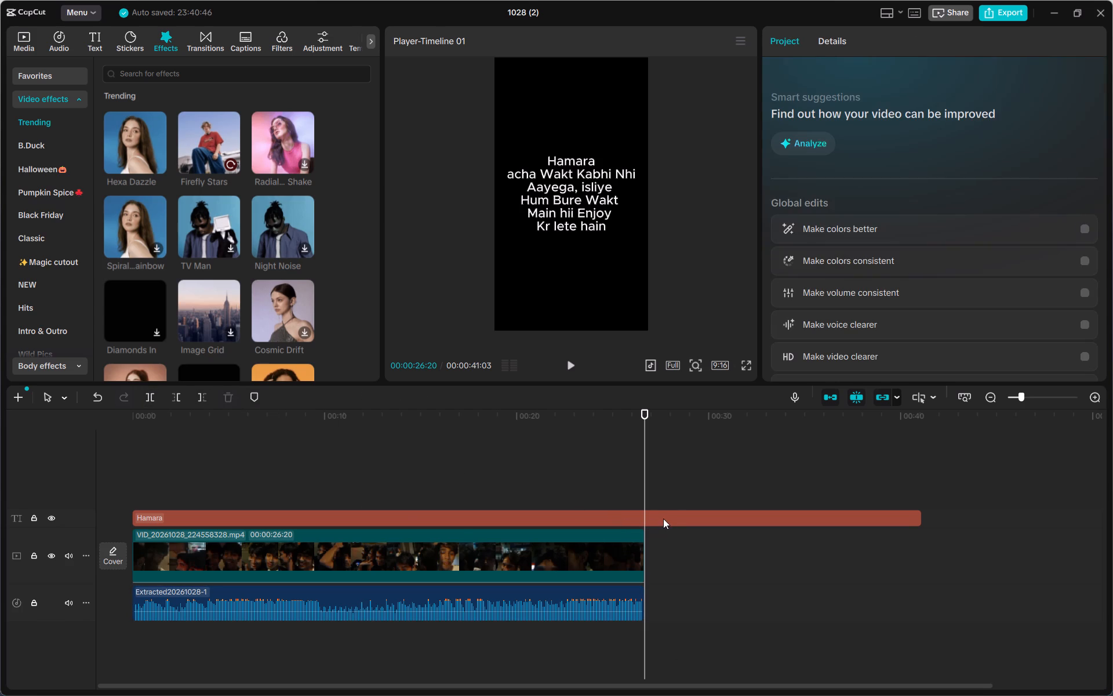
Shorten the Hamara text clip so that it ends with the video at 00:00:26:20.
click(664, 519)
drag(921, 517, 656, 517)
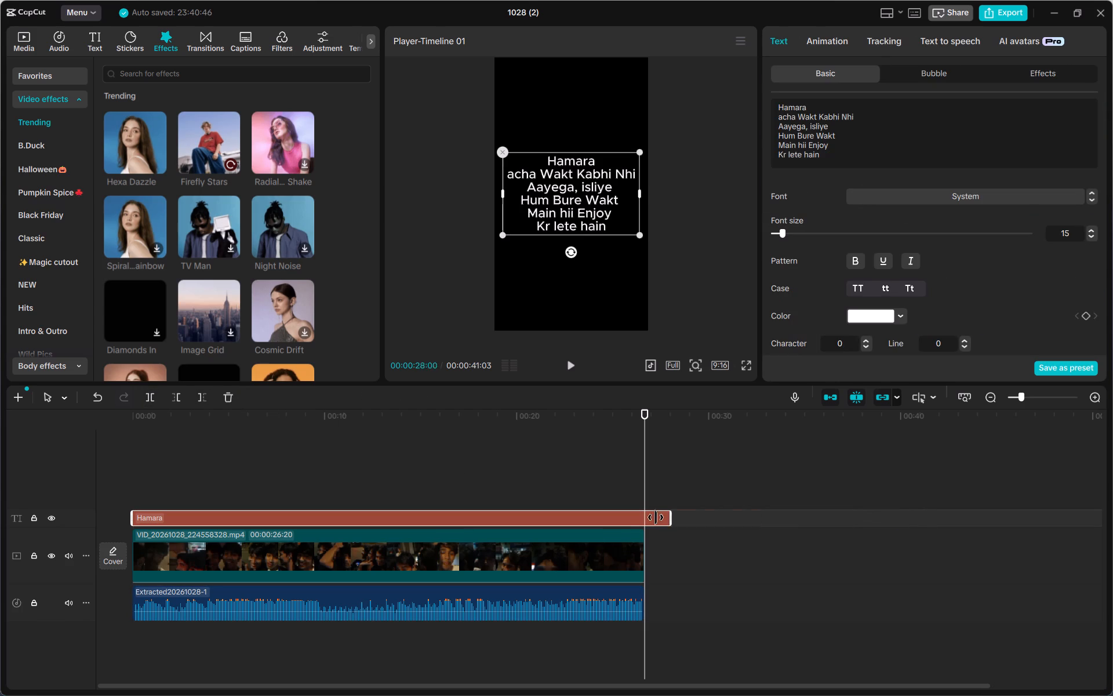
drag(656, 517, 642, 517)
click(680, 547)
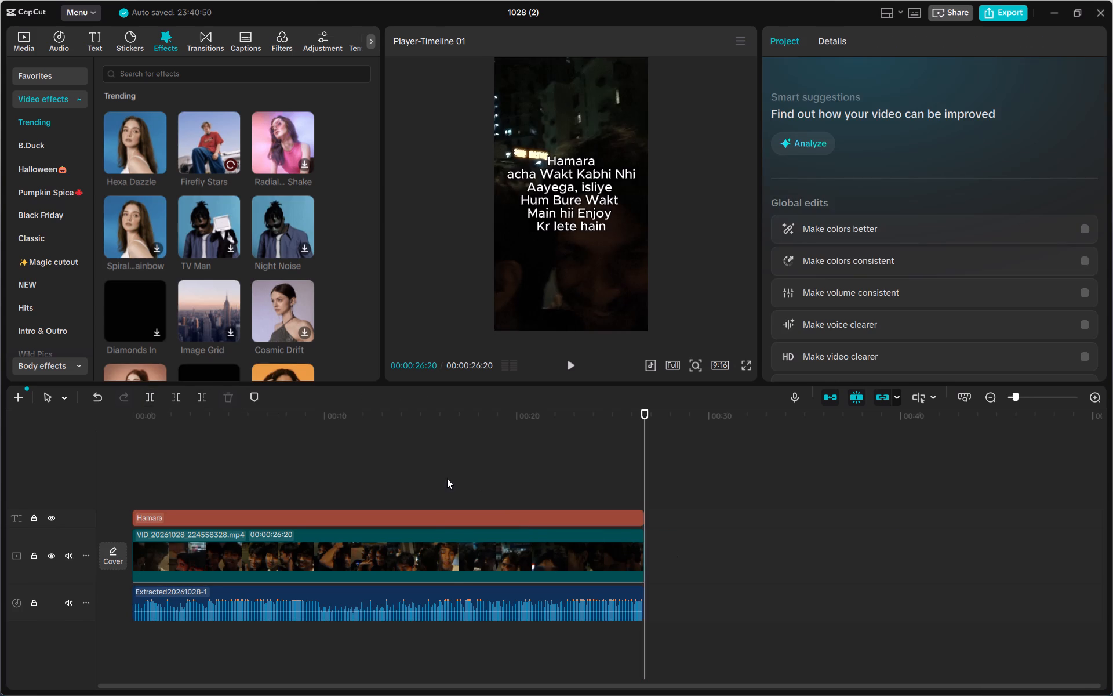
Play the shortened video from the beginning to its end at 00:00:26:20.
click(447, 478)
drag(447, 478, 66, 481)
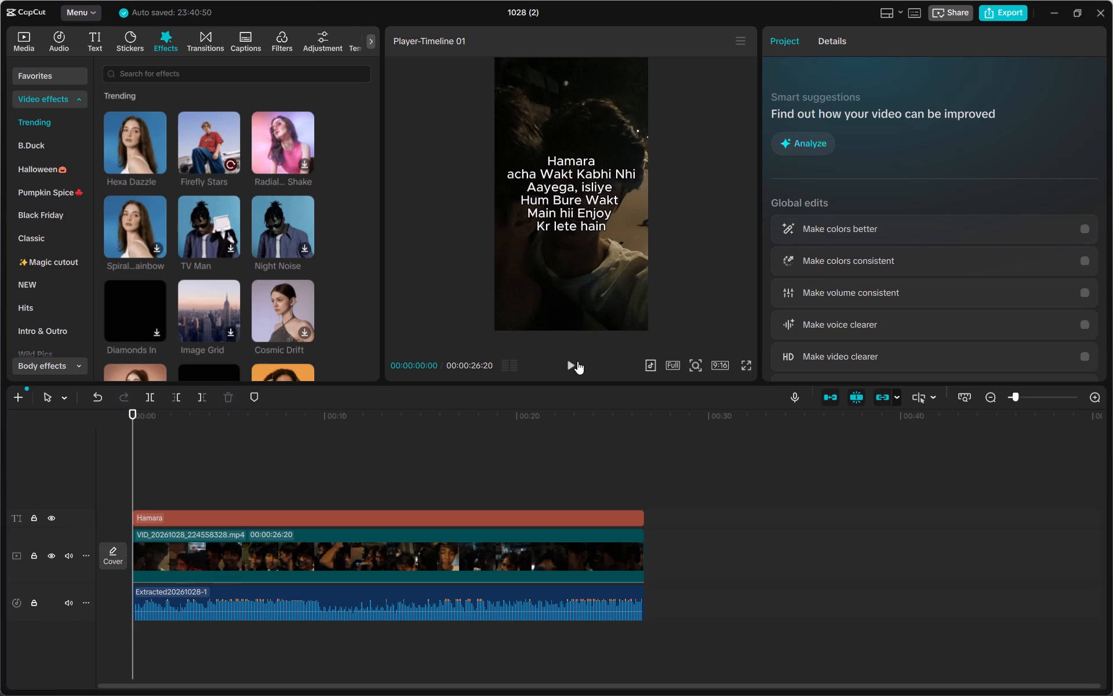
click(569, 367)
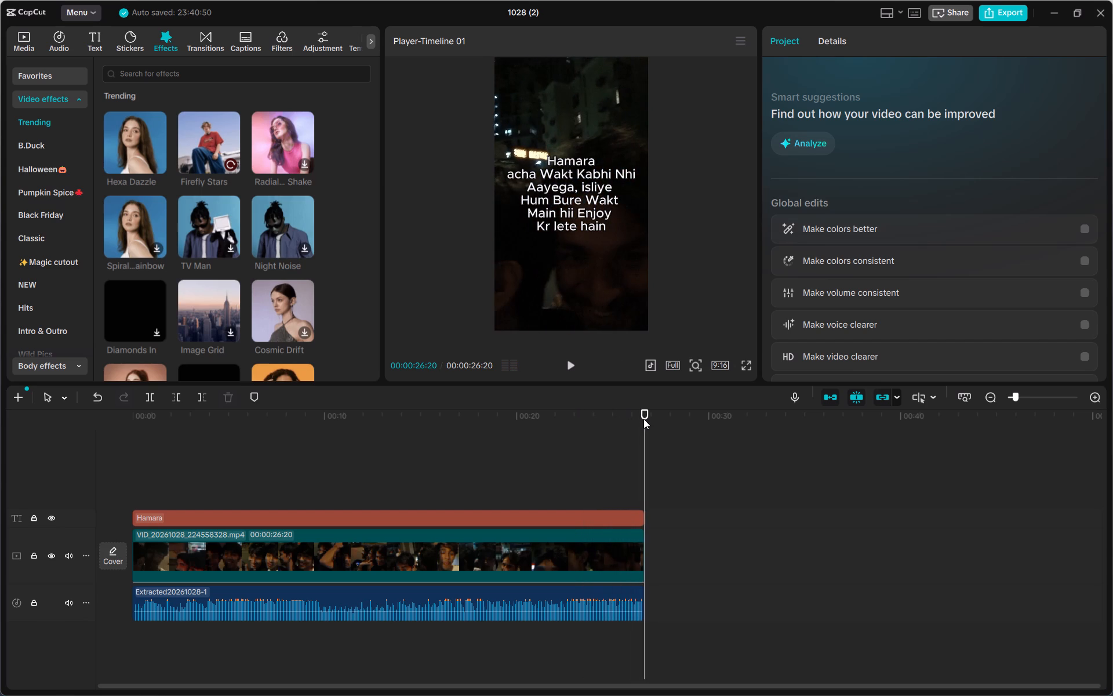
Examine the frames between about 0:17 and 0:24, and play from 00:00:19:00 to the end.
click(607, 474)
click(549, 484)
click(568, 483)
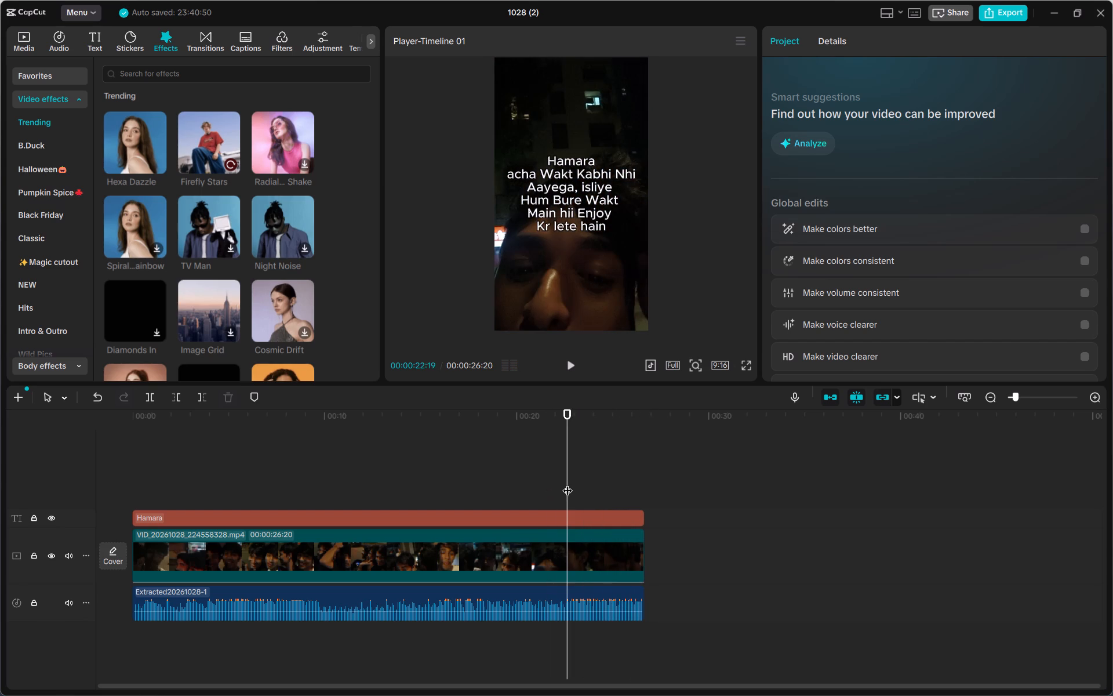
click(579, 483)
click(585, 483)
drag(585, 483, 570, 485)
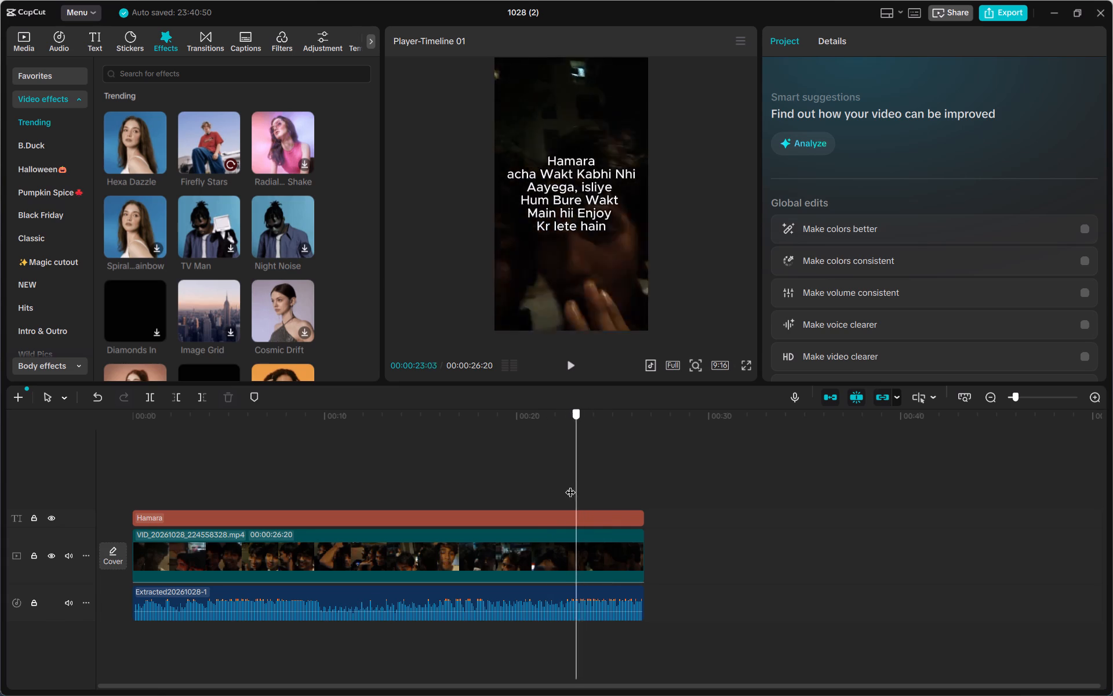
drag(570, 485, 517, 488)
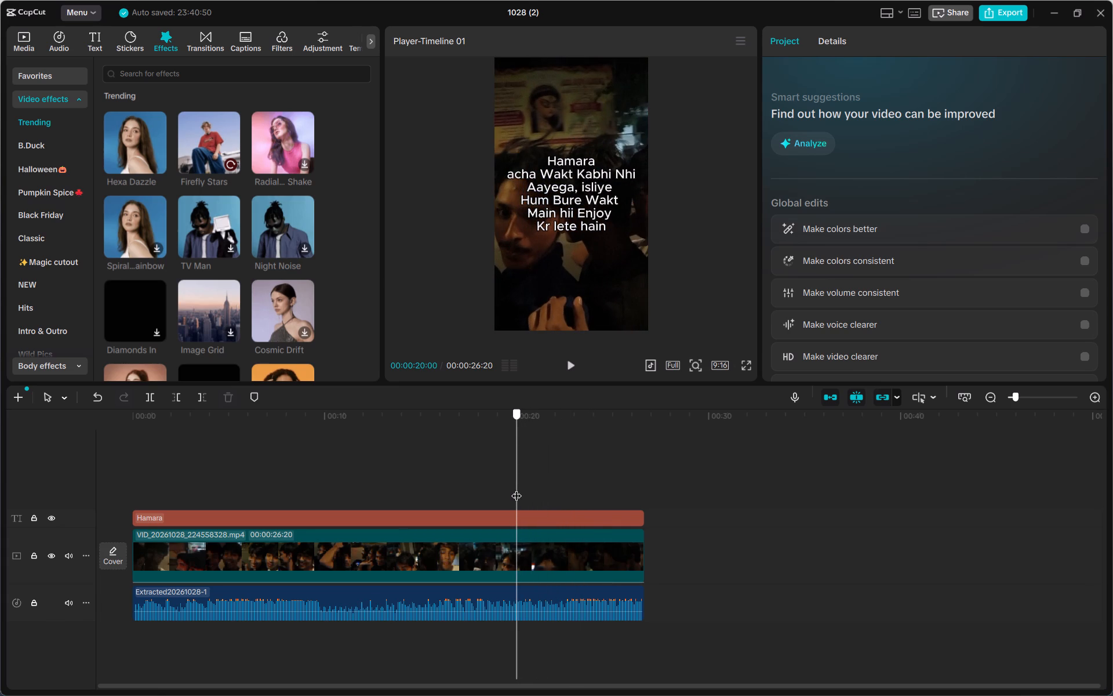
drag(517, 488, 498, 490)
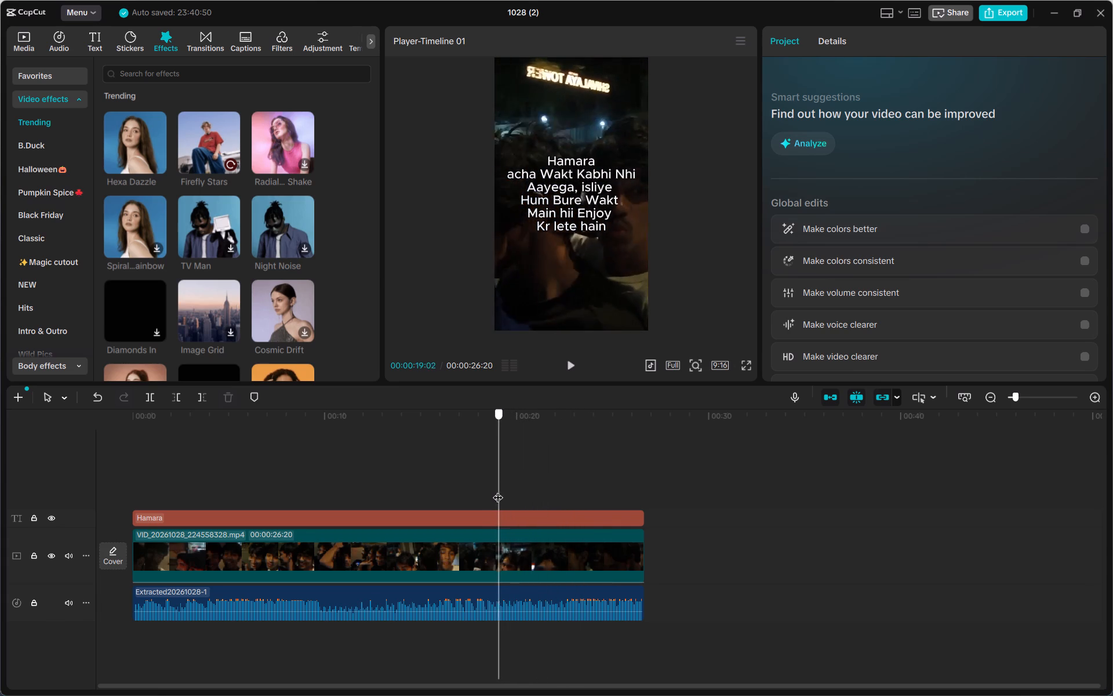
drag(498, 490, 487, 491)
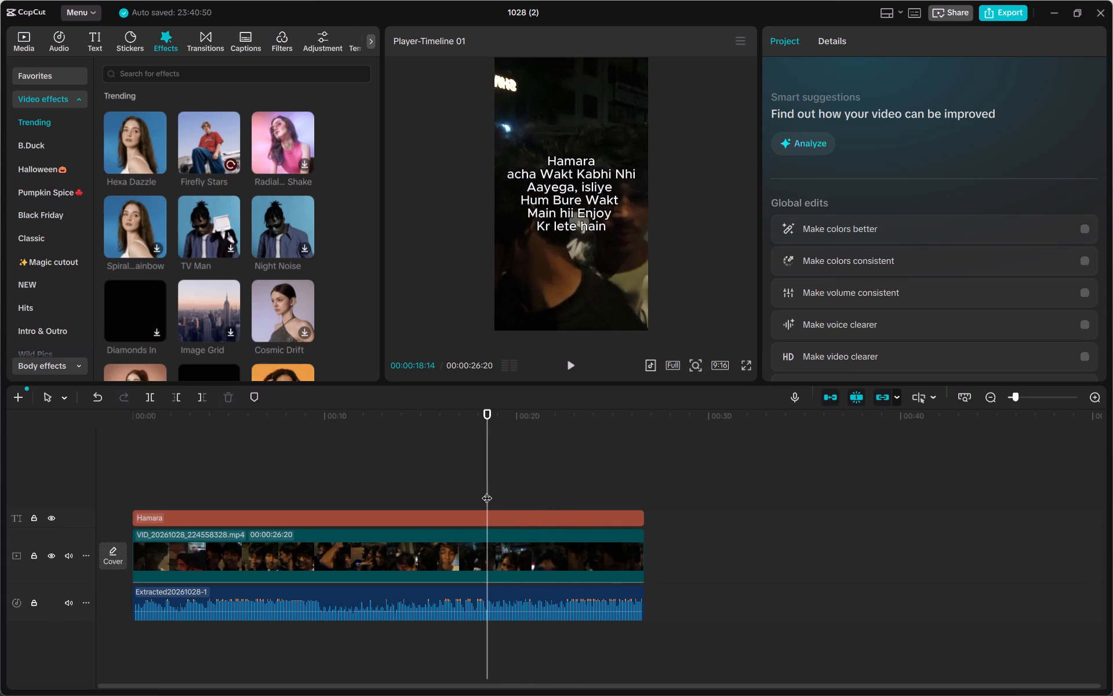
drag(487, 491, 462, 491)
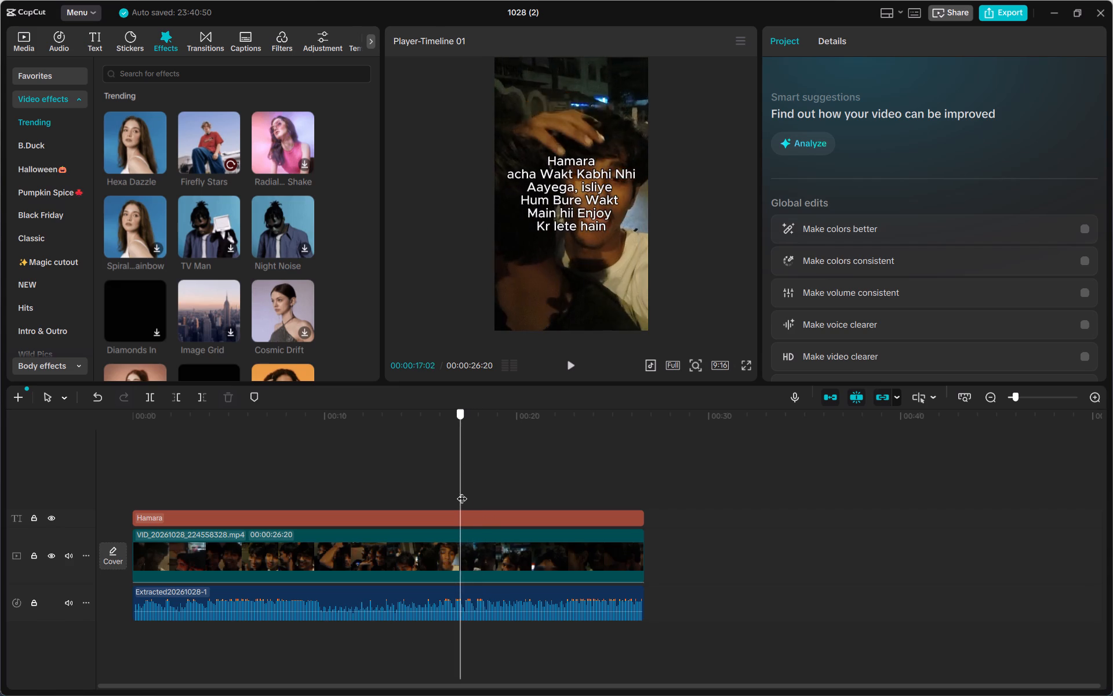
drag(462, 491, 486, 496)
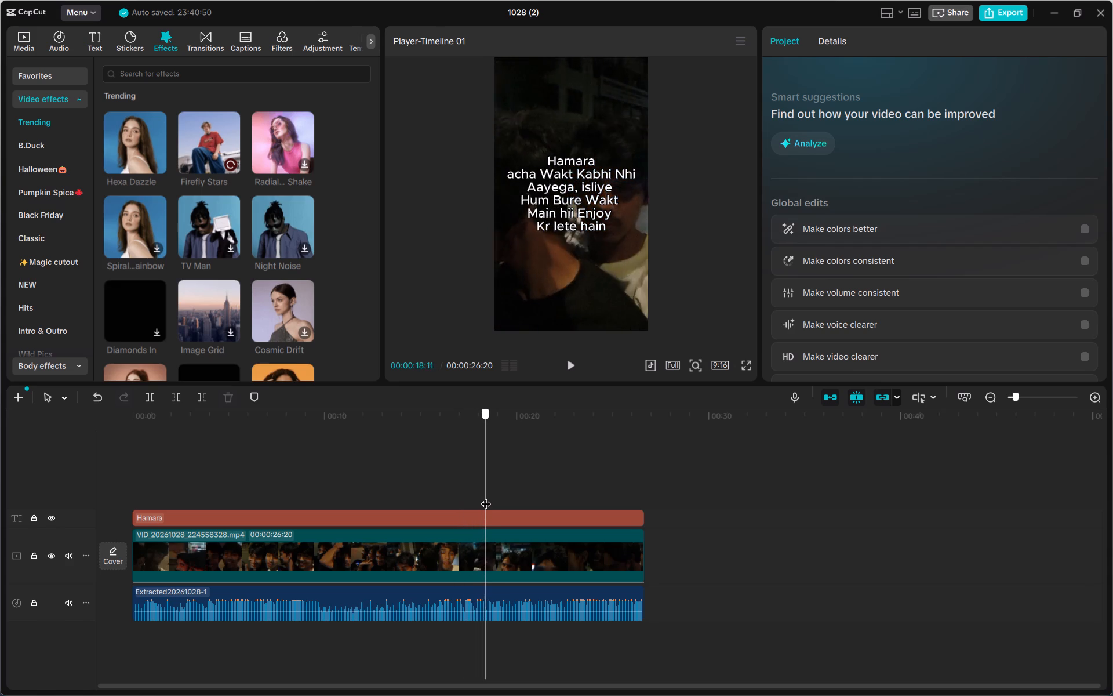
drag(486, 496, 494, 498)
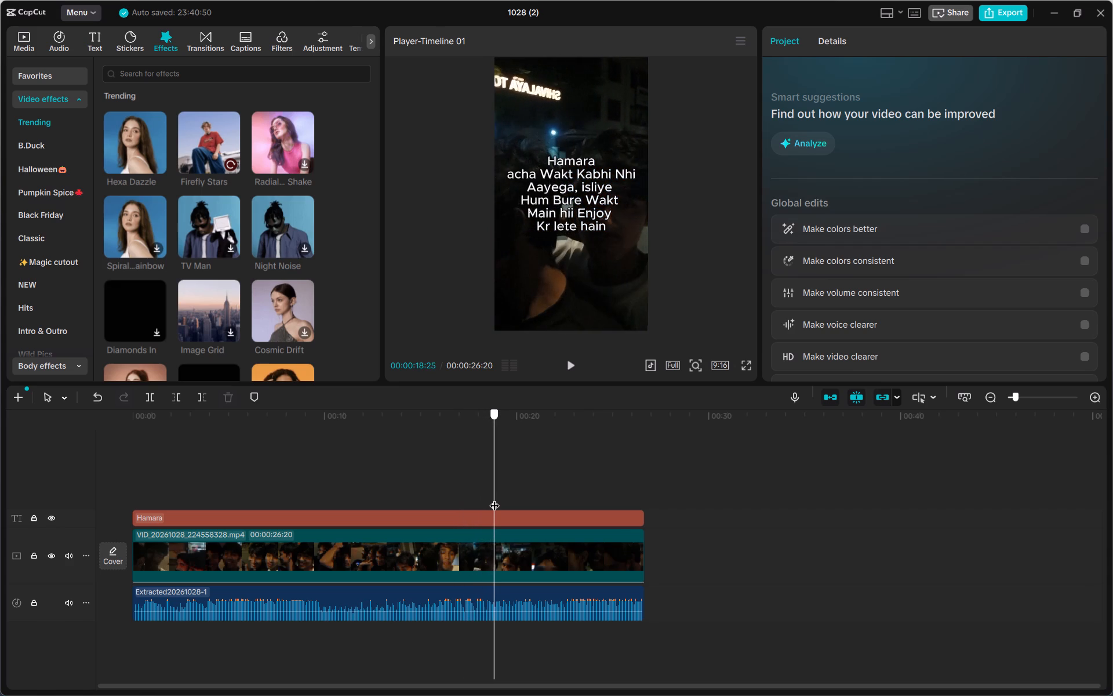
drag(494, 498, 497, 499)
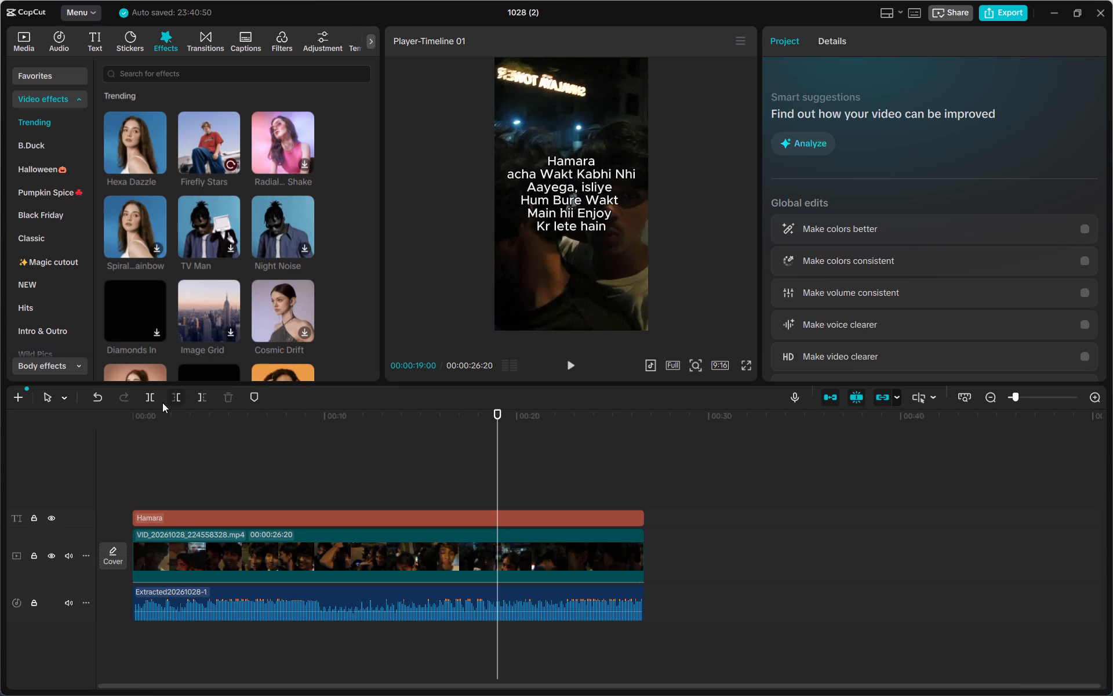
click(571, 361)
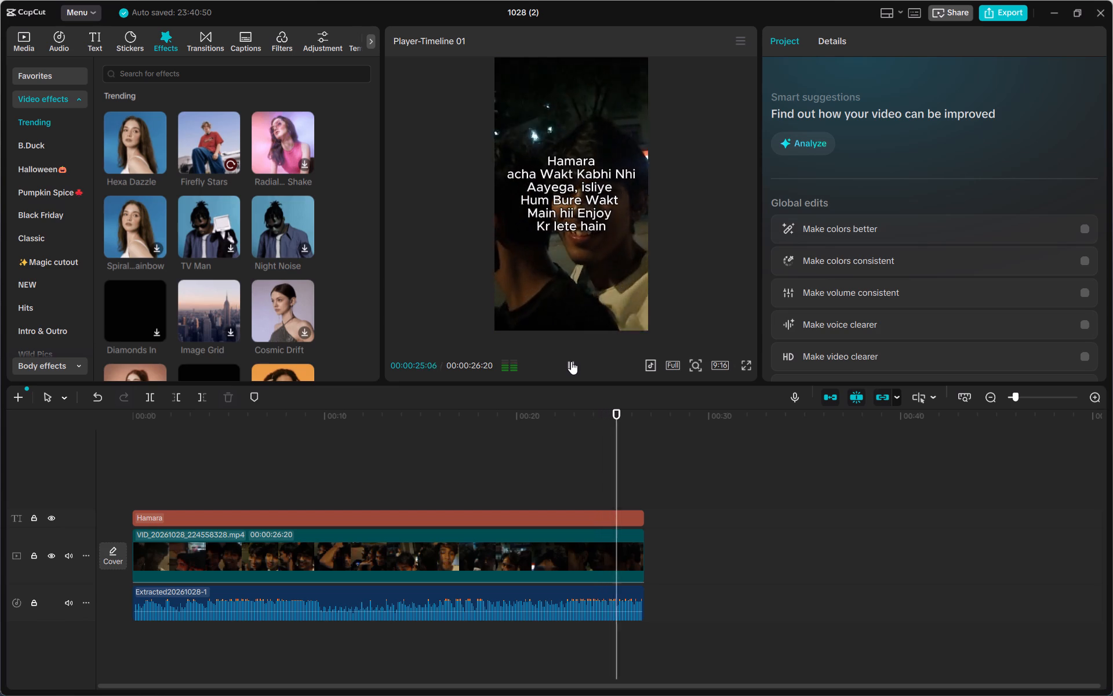
Split the video clip at 00:00:19:19 and delete the part after the split.
click(561, 481)
drag(561, 481, 525, 482)
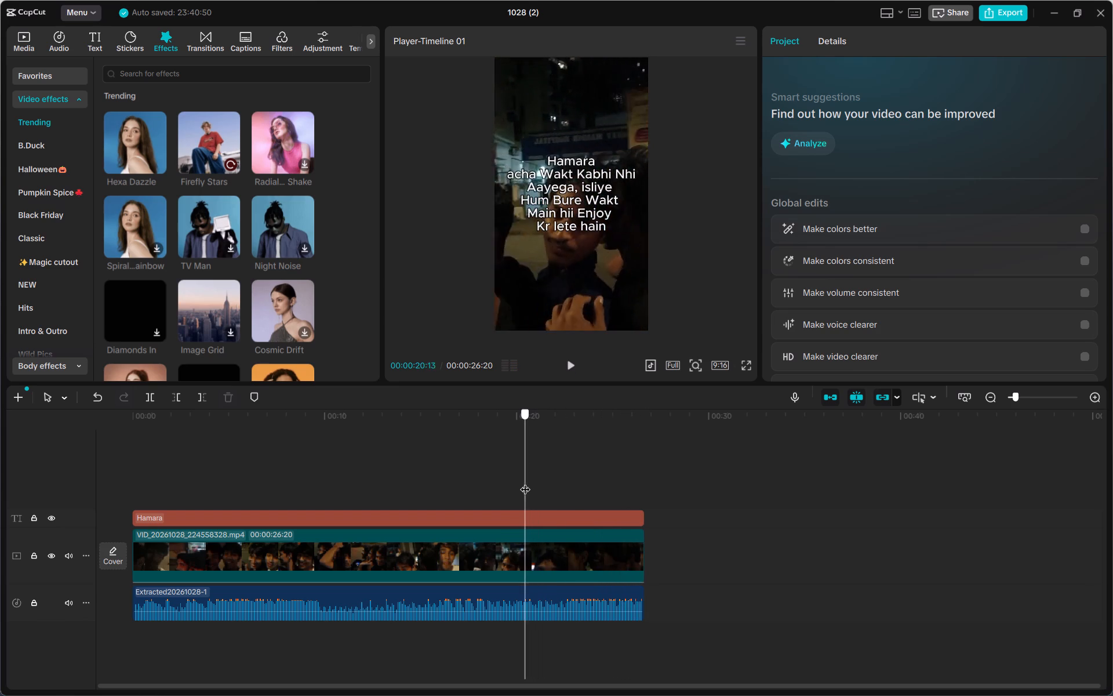
drag(525, 482, 510, 482)
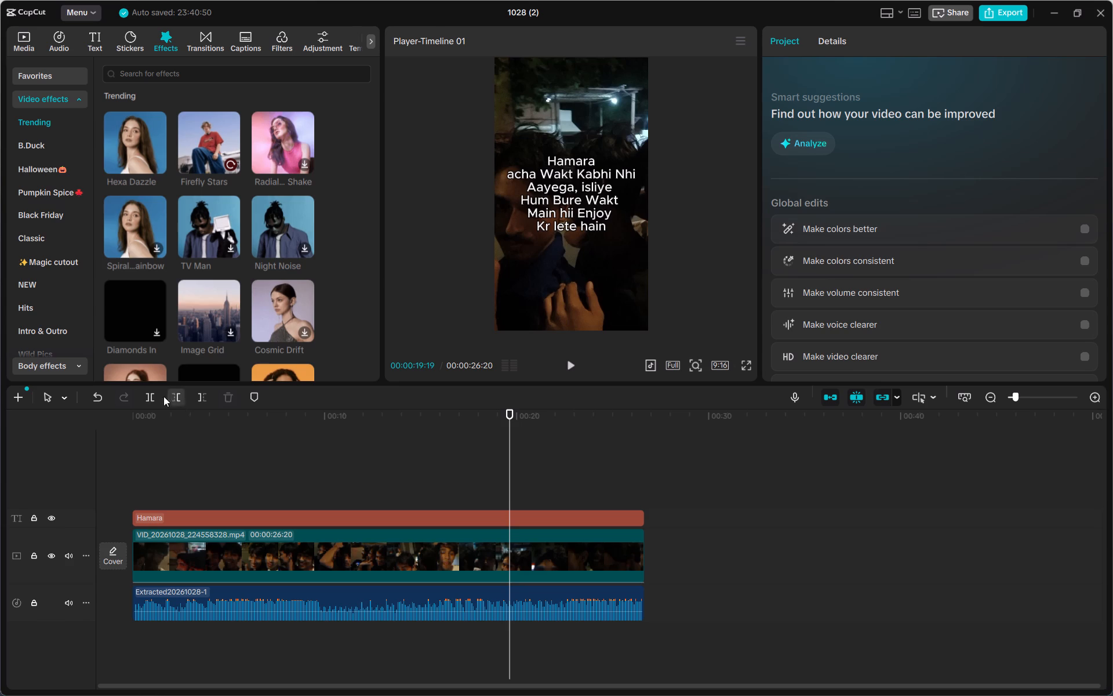
click(146, 396)
click(562, 549)
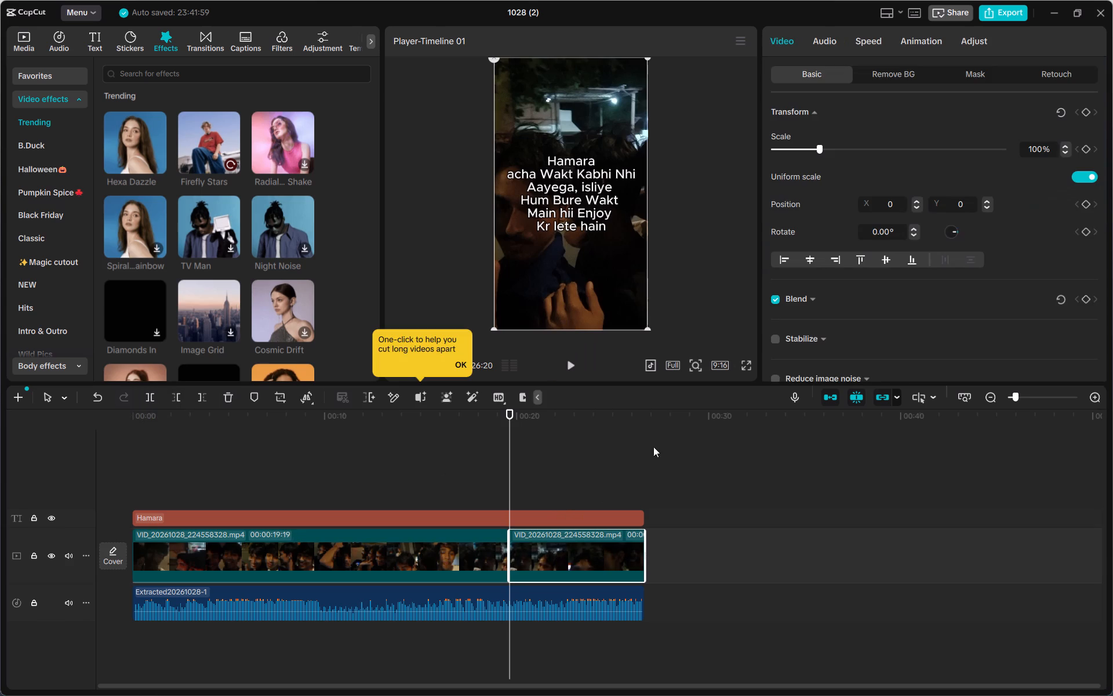
click(232, 397)
Split the extracted audio at 00:00:19:19, where the video ends, and delete the part after the split.
click(556, 603)
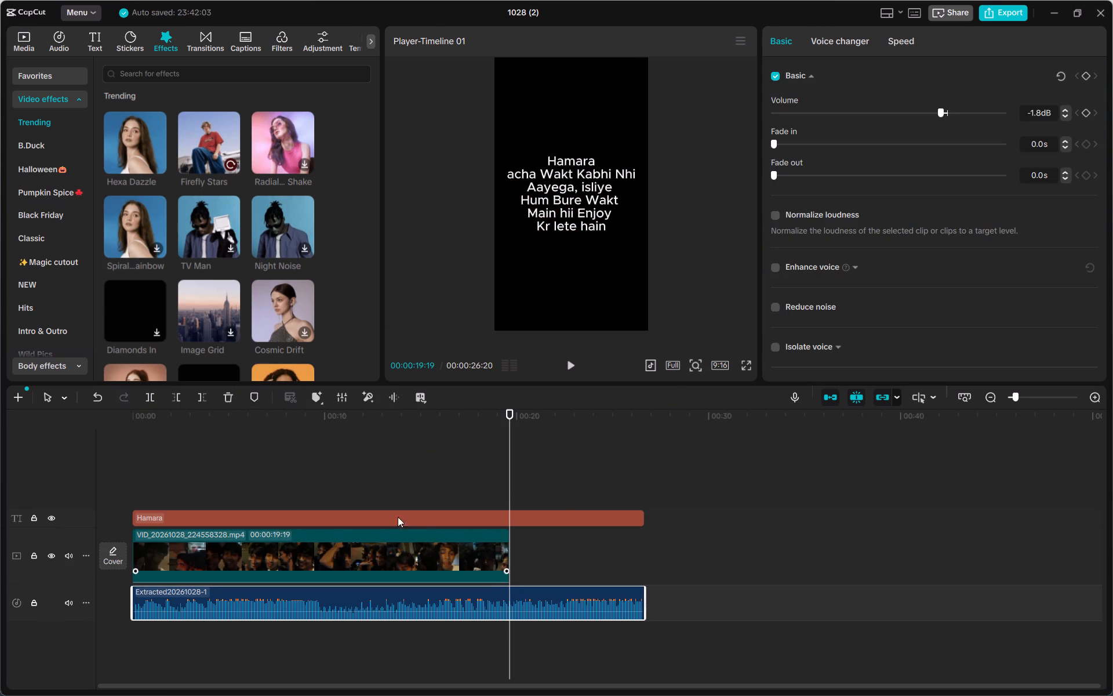
click(152, 391)
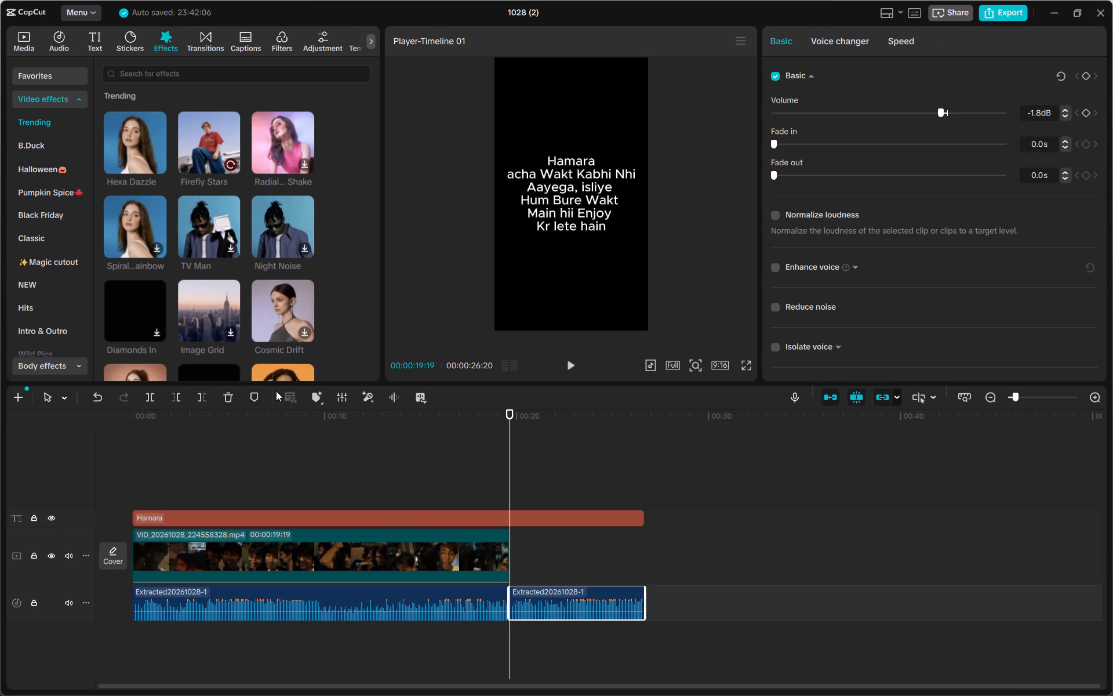
click(228, 393)
Split the Hamara text clip at 00:00:19:19 and delete the part after the split.
click(572, 515)
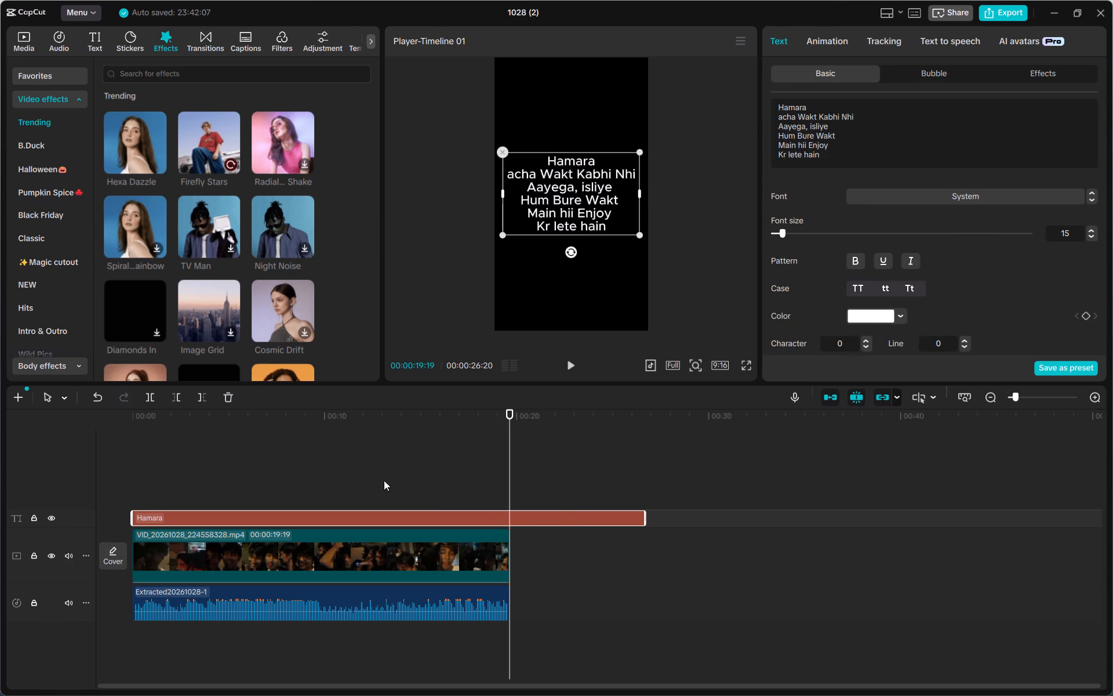
click(152, 398)
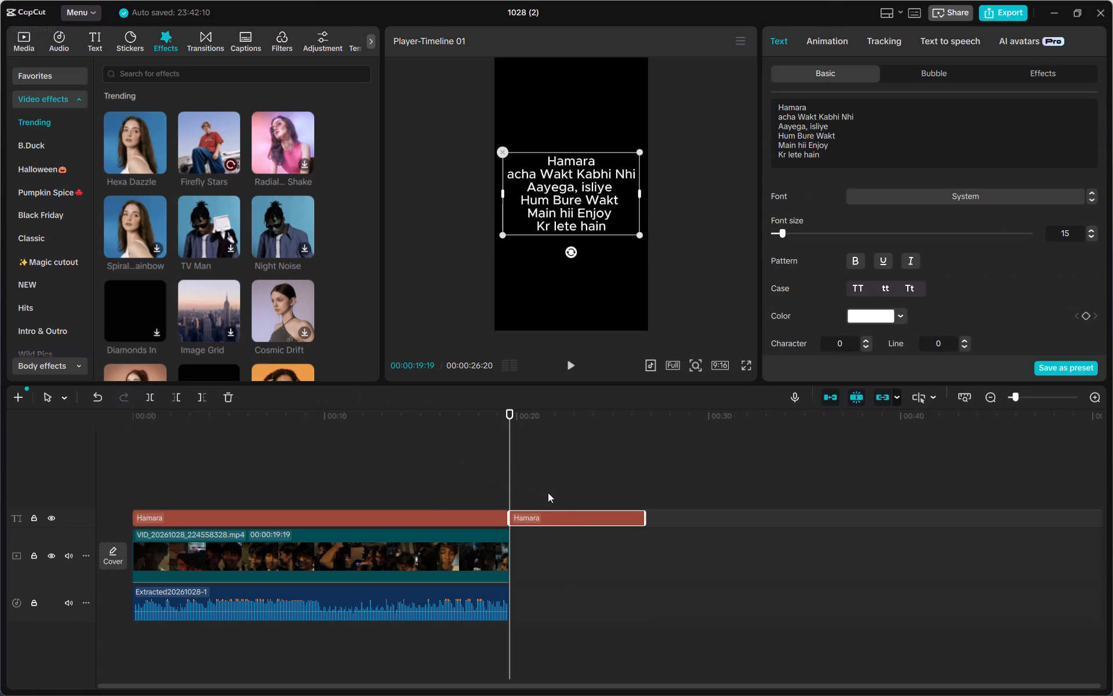
click(223, 397)
Play the shortened video from 00:00:00:18 to its end at 00:00:19:19.
click(460, 492)
drag(460, 492, 174, 476)
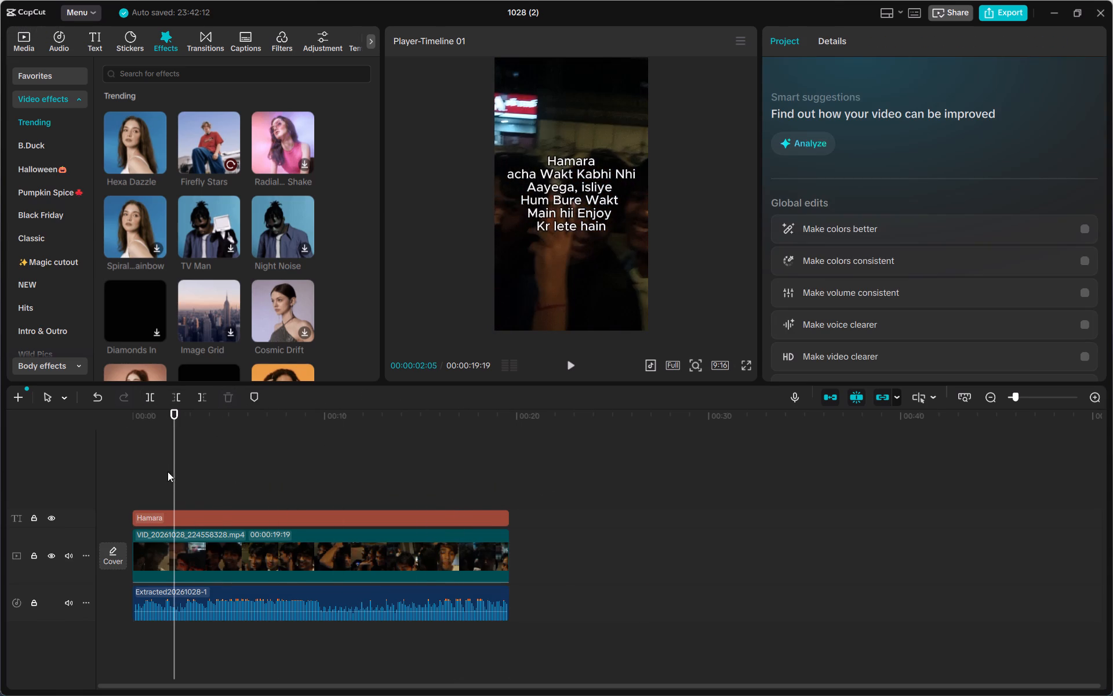
drag(166, 472, 126, 472)
click(144, 478)
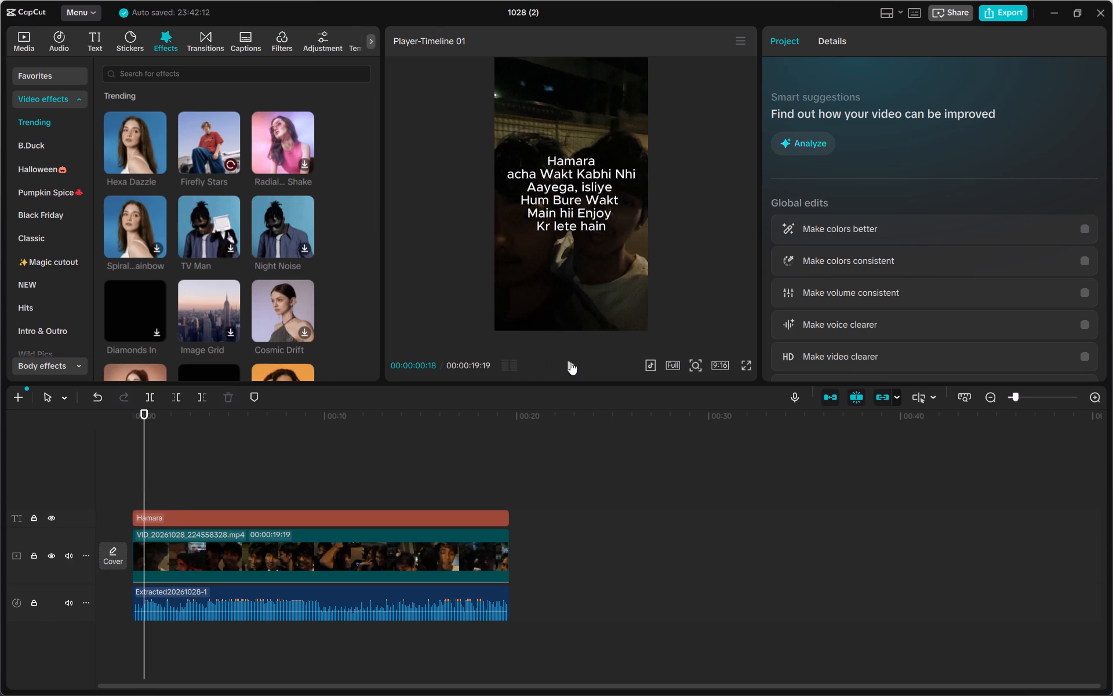
click(570, 362)
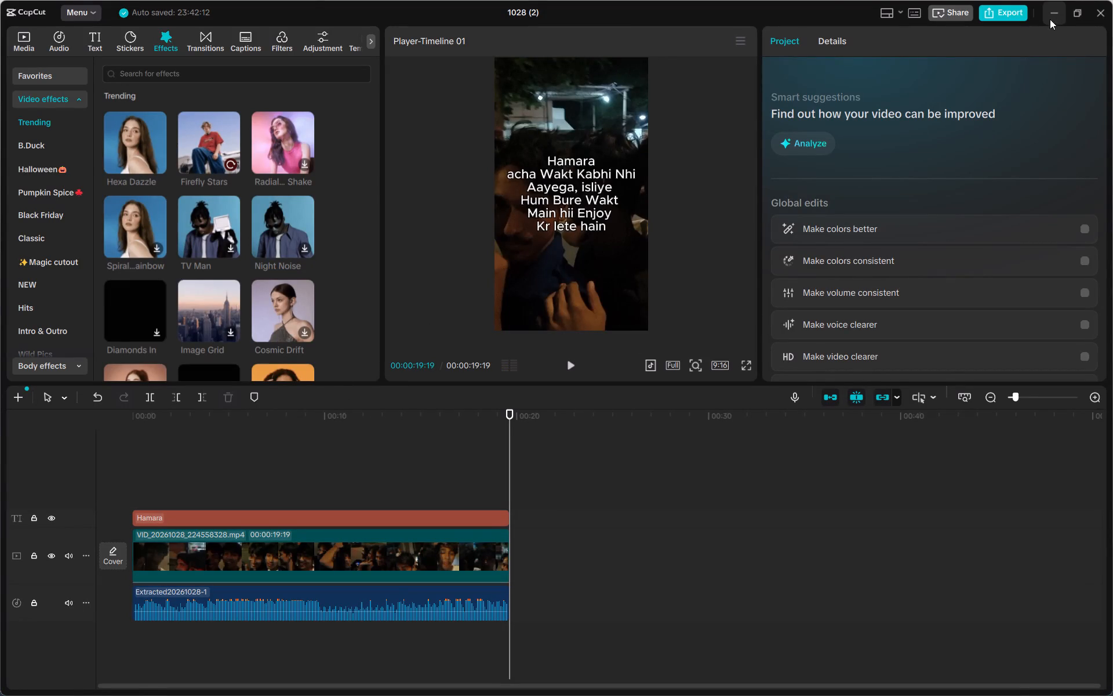
Examine the frames between about 0:12 and 0:18, and replay the passage from around 0:16 to find a cut point.
click(418, 467)
drag(415, 468, 373, 468)
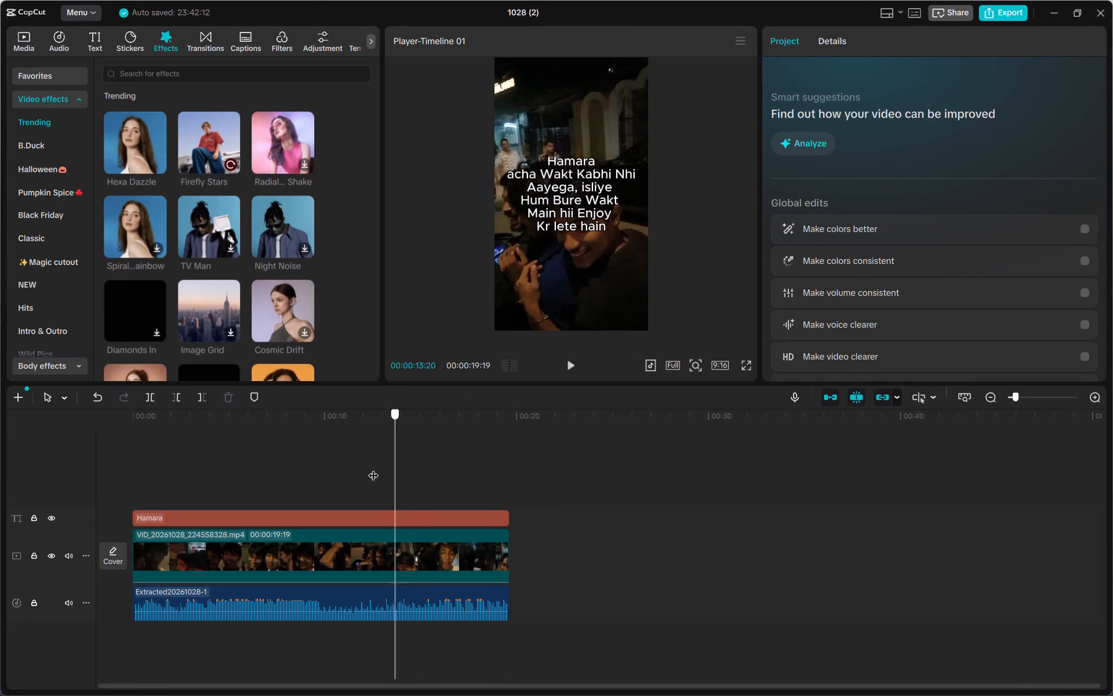
drag(373, 468, 374, 480)
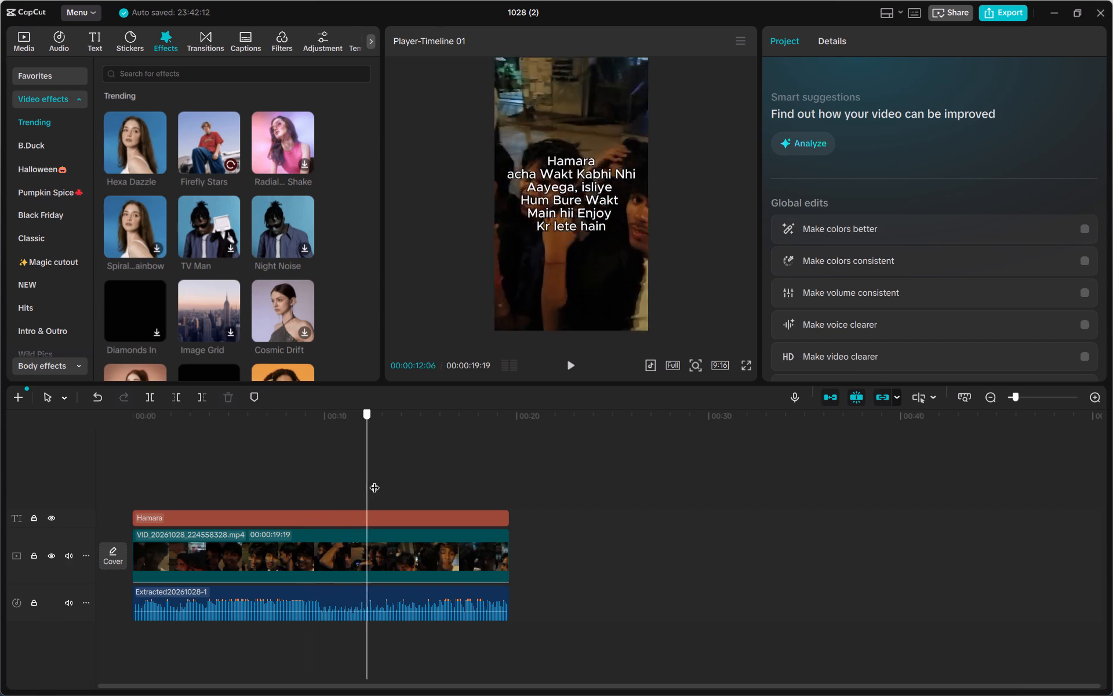
drag(374, 480, 451, 482)
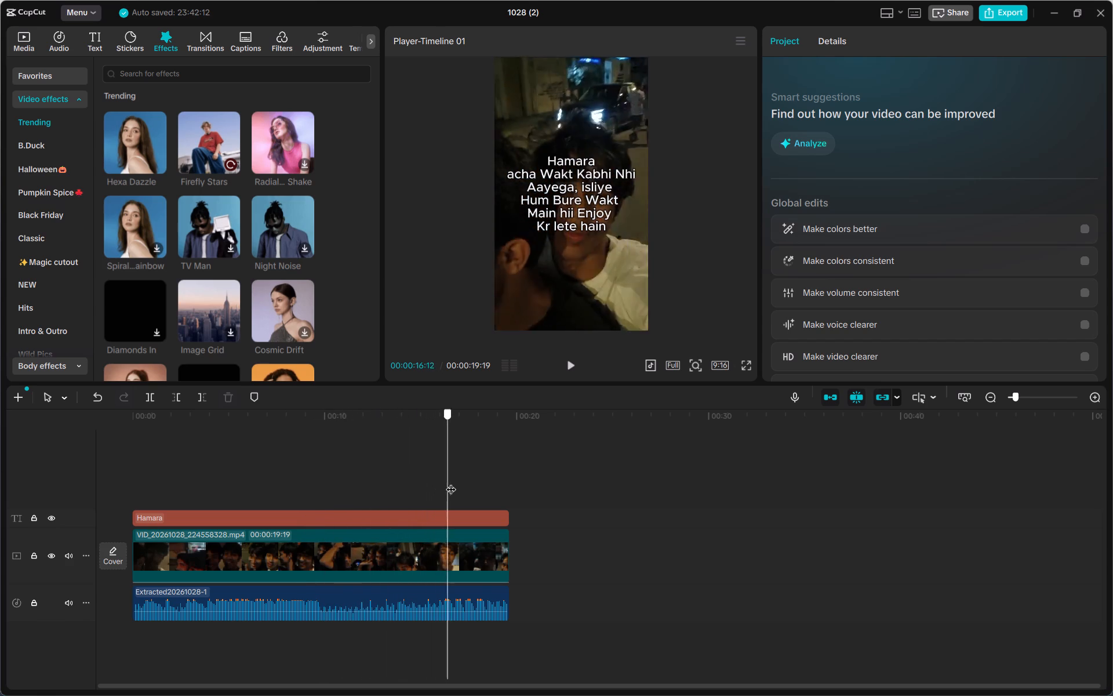
drag(451, 482, 473, 484)
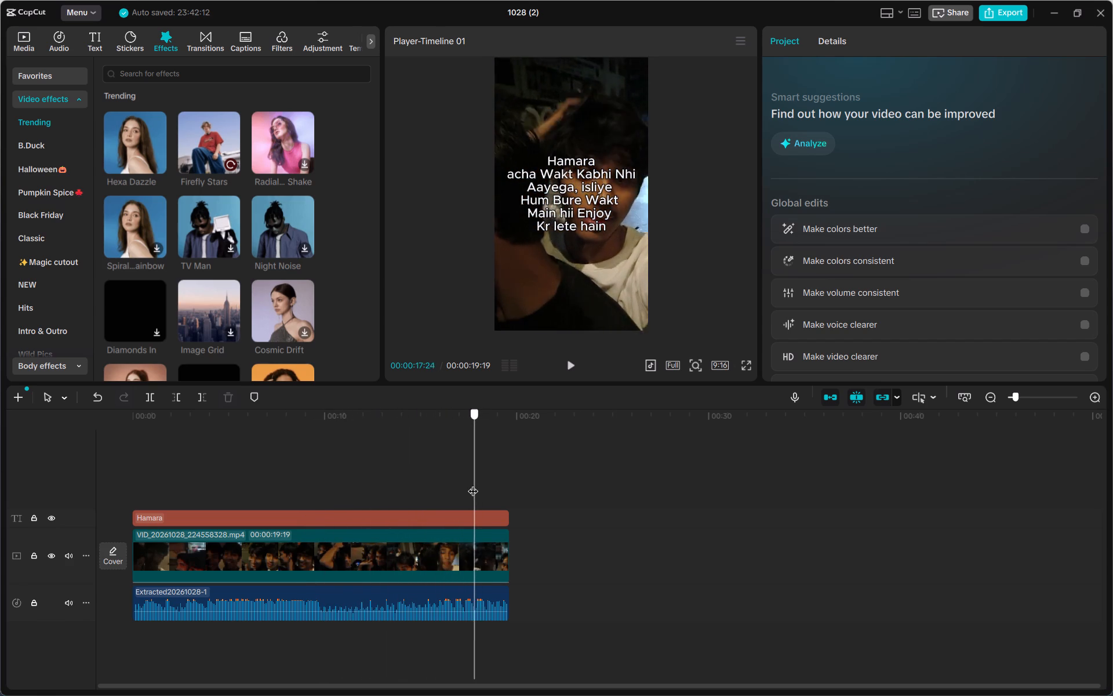
drag(473, 484, 442, 484)
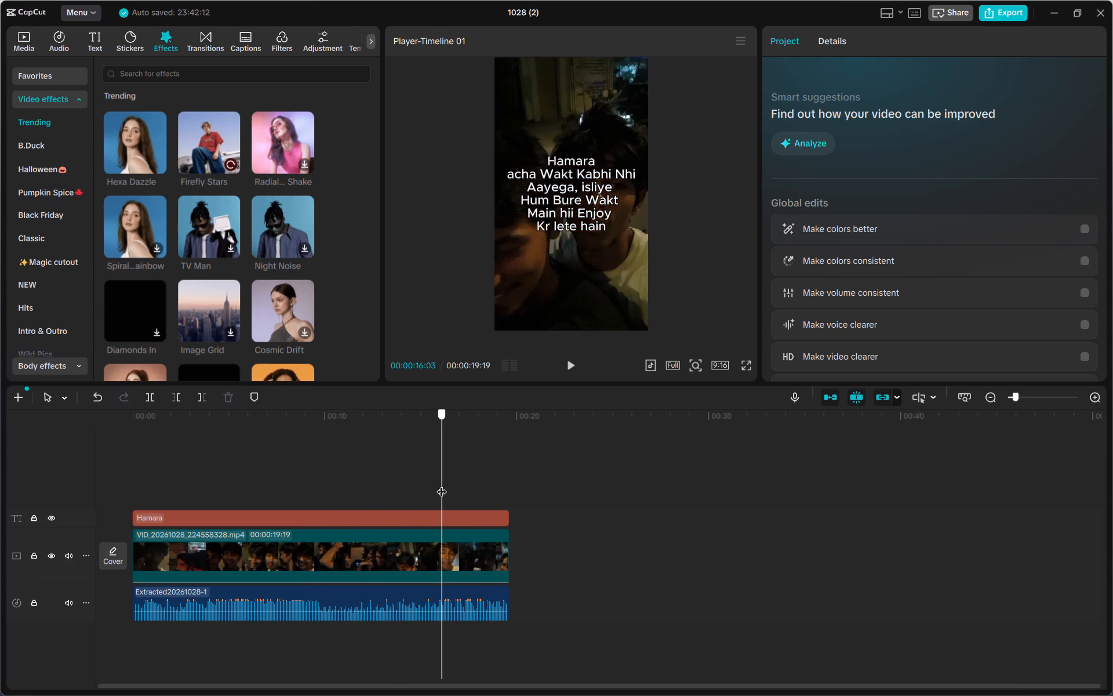
drag(442, 484, 438, 484)
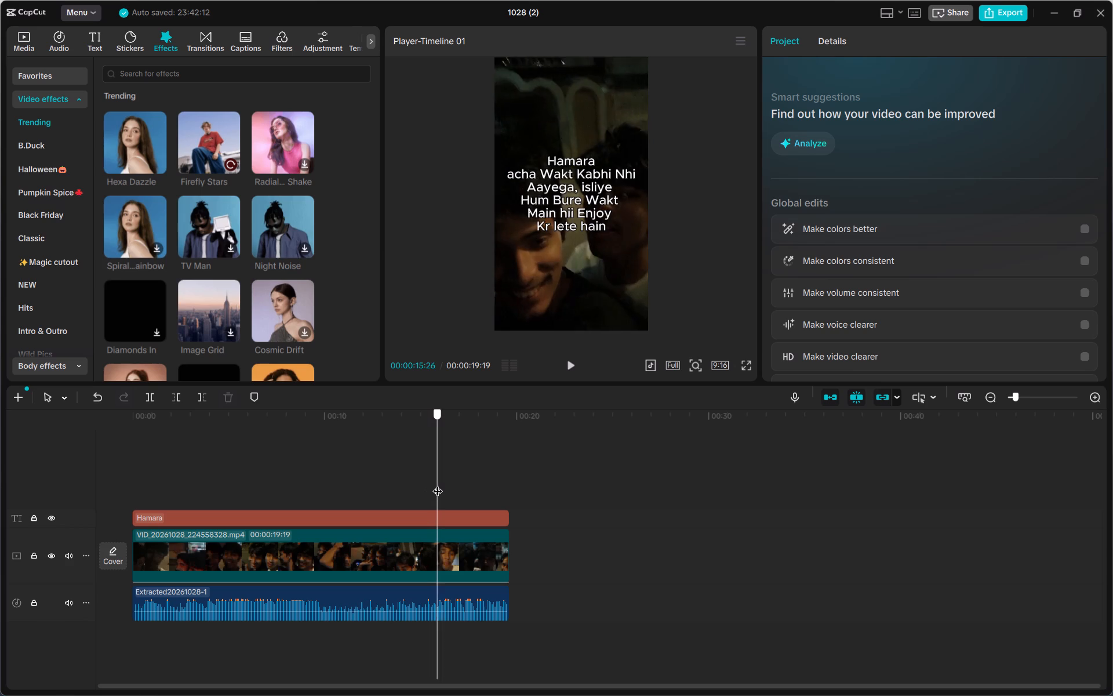
drag(438, 484, 448, 484)
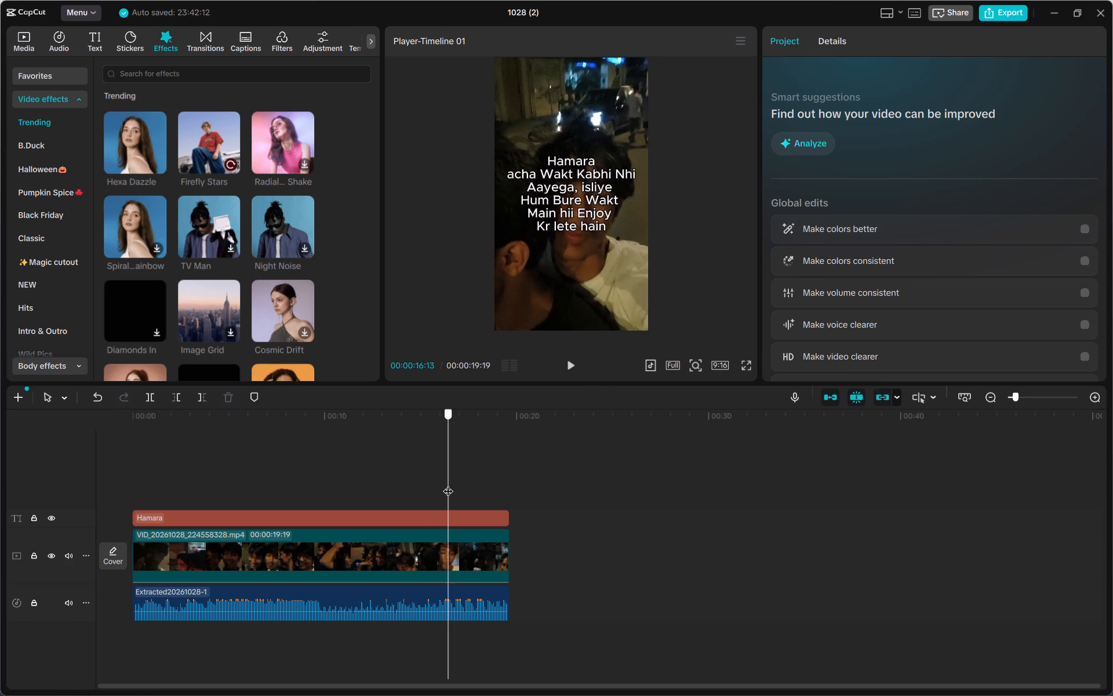
drag(448, 484, 446, 484)
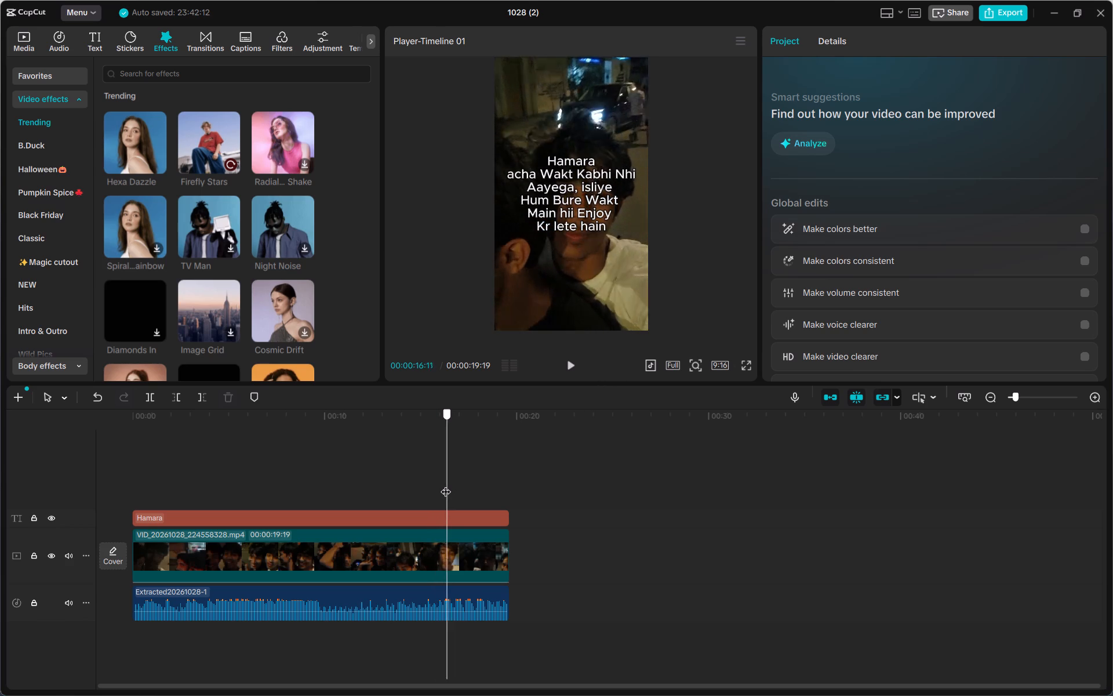
drag(446, 484, 442, 484)
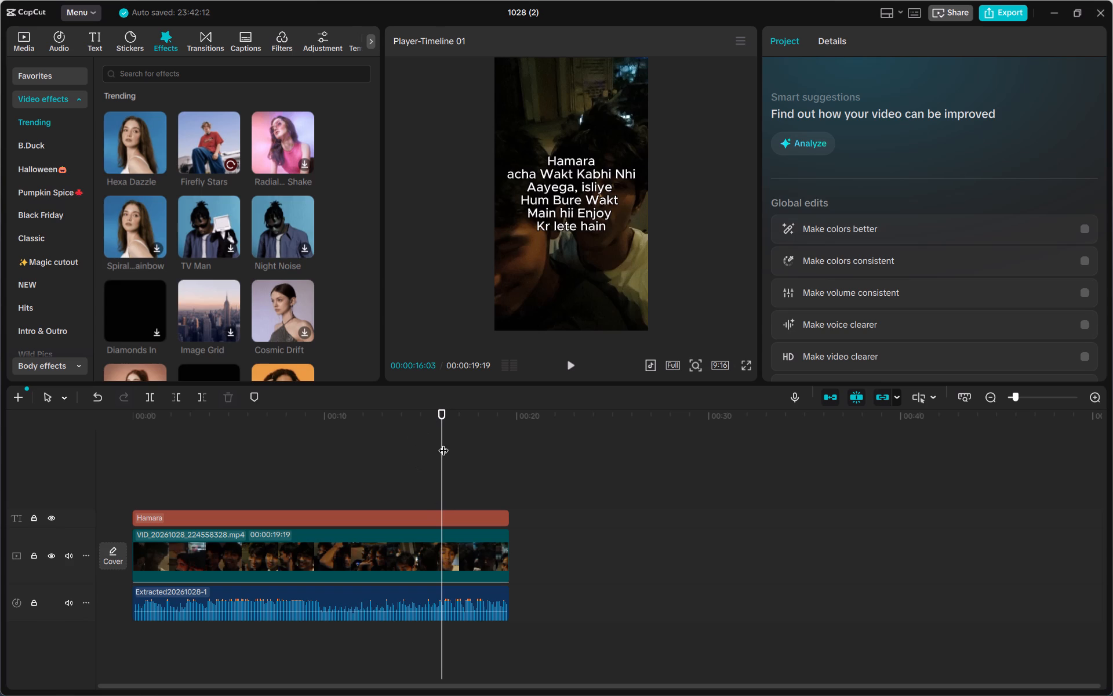
click(572, 376)
click(574, 365)
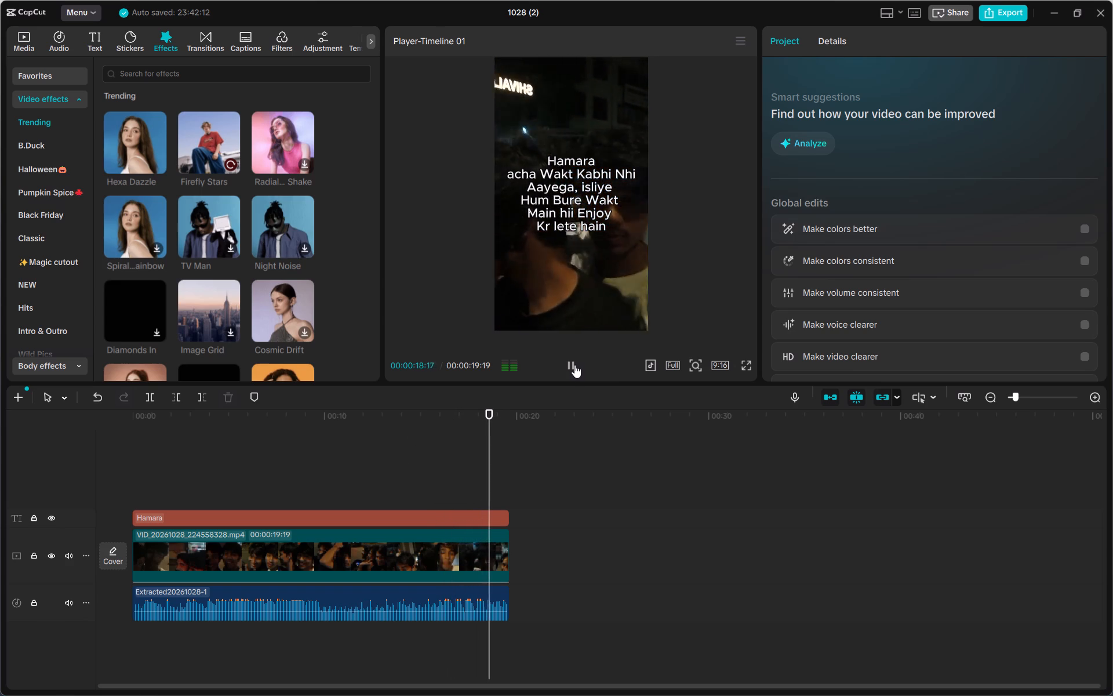
click(456, 483)
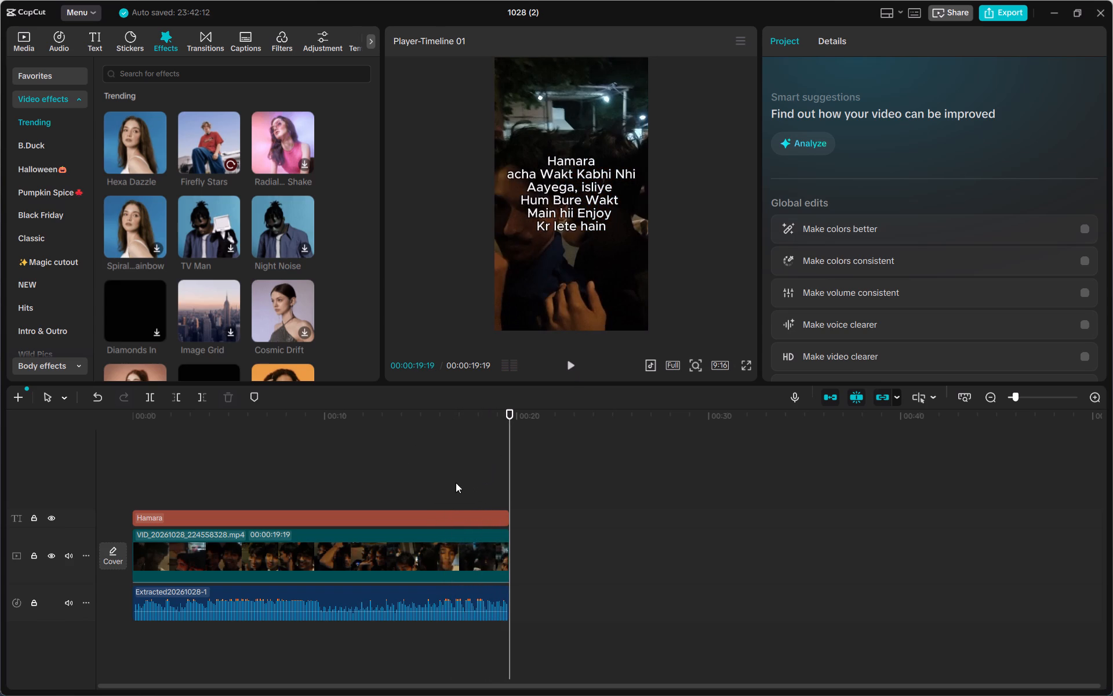
click(436, 483)
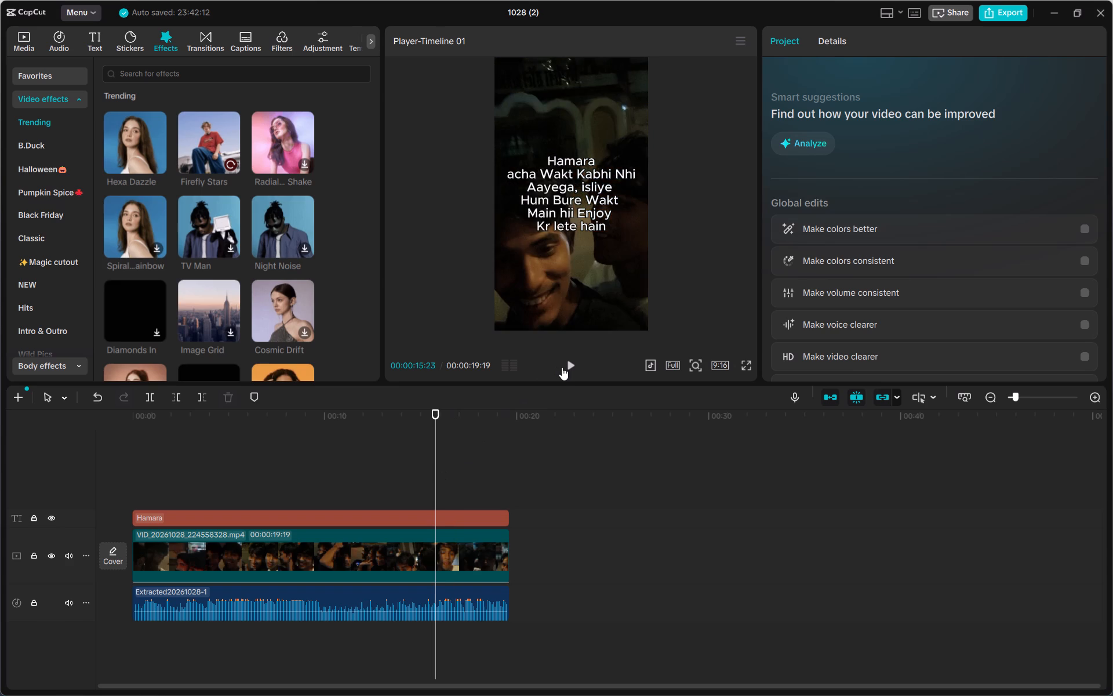
click(565, 362)
click(565, 362)
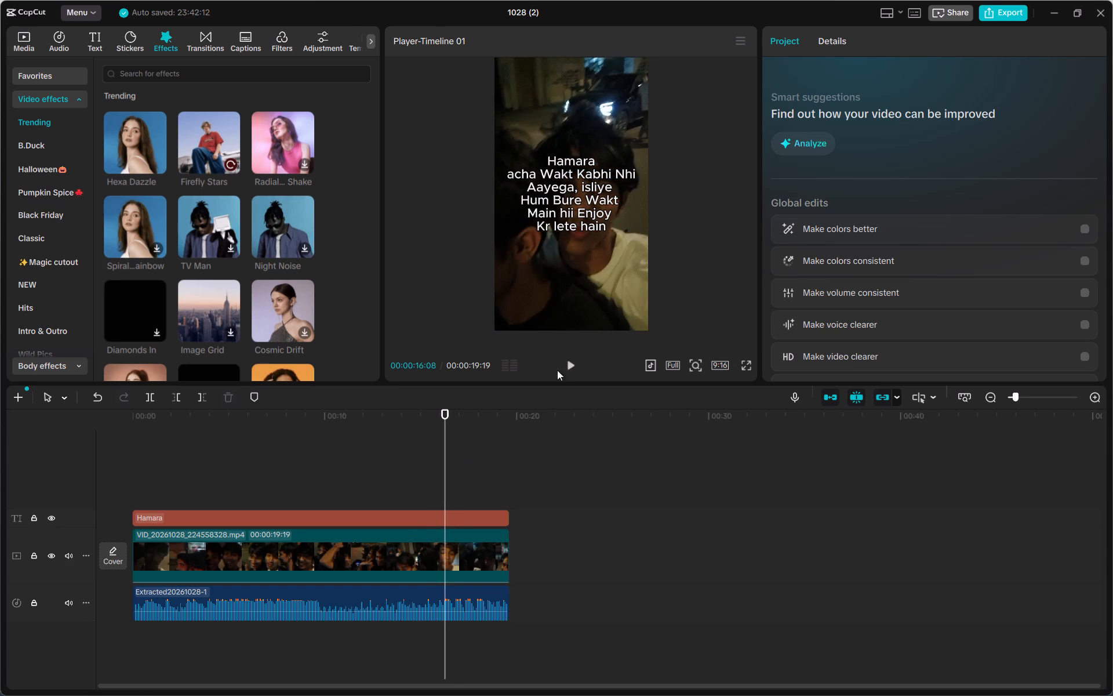
Split the video clip at 00:00:16:20 and delete the part after the split.
drag(418, 478, 434, 478)
drag(434, 478, 446, 481)
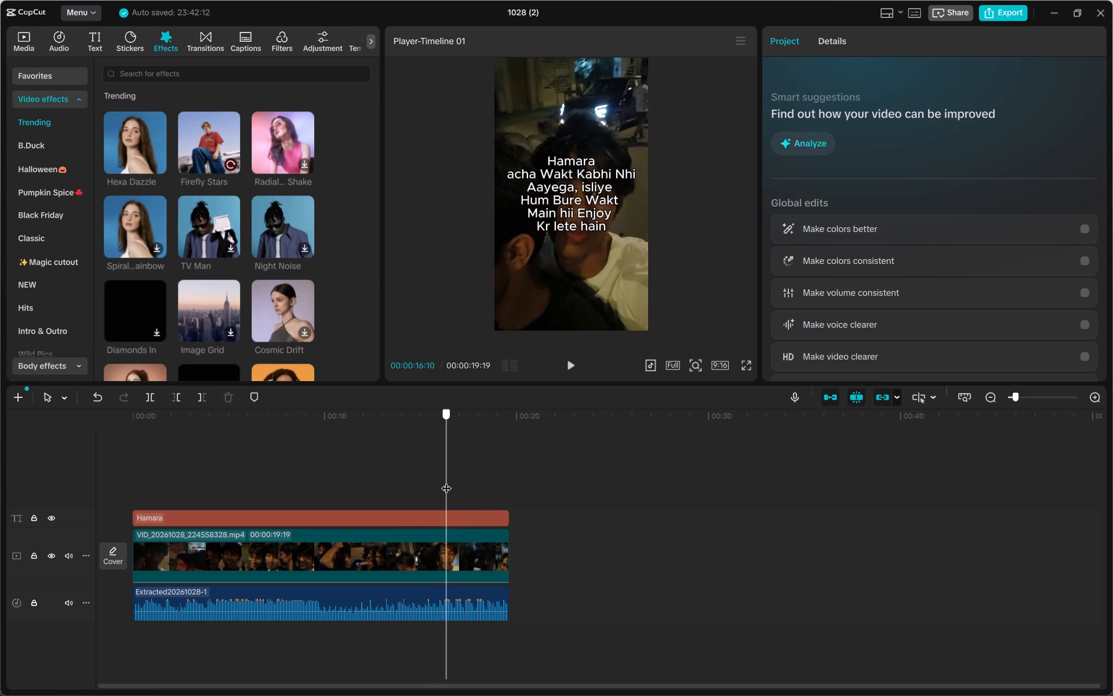
drag(446, 481, 453, 481)
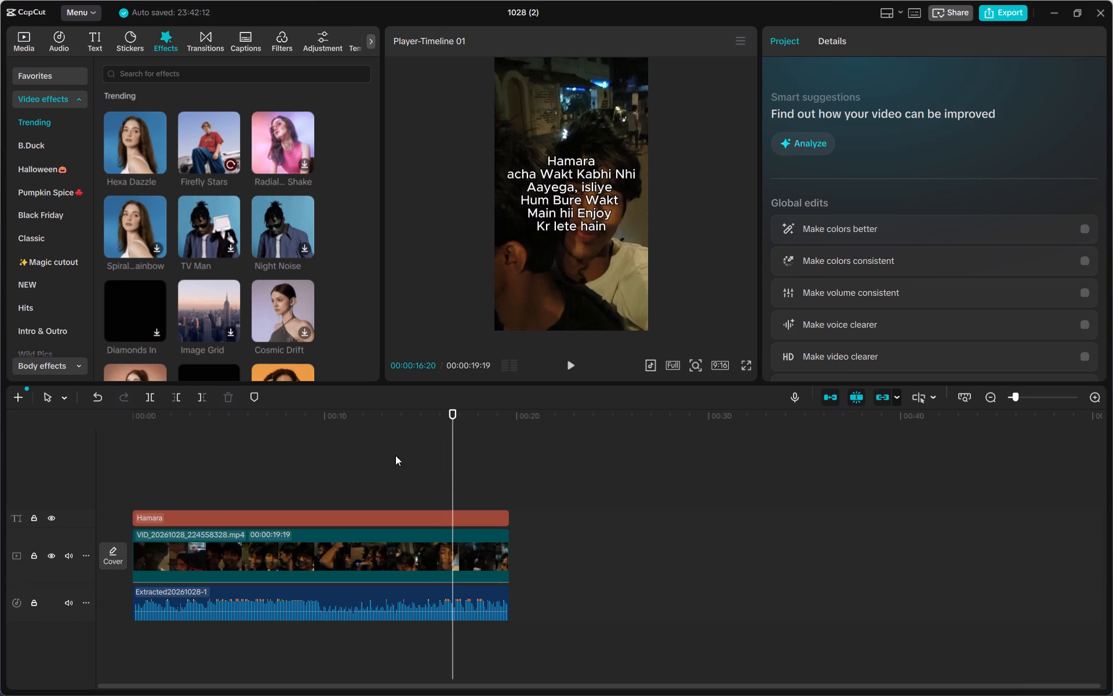
click(153, 399)
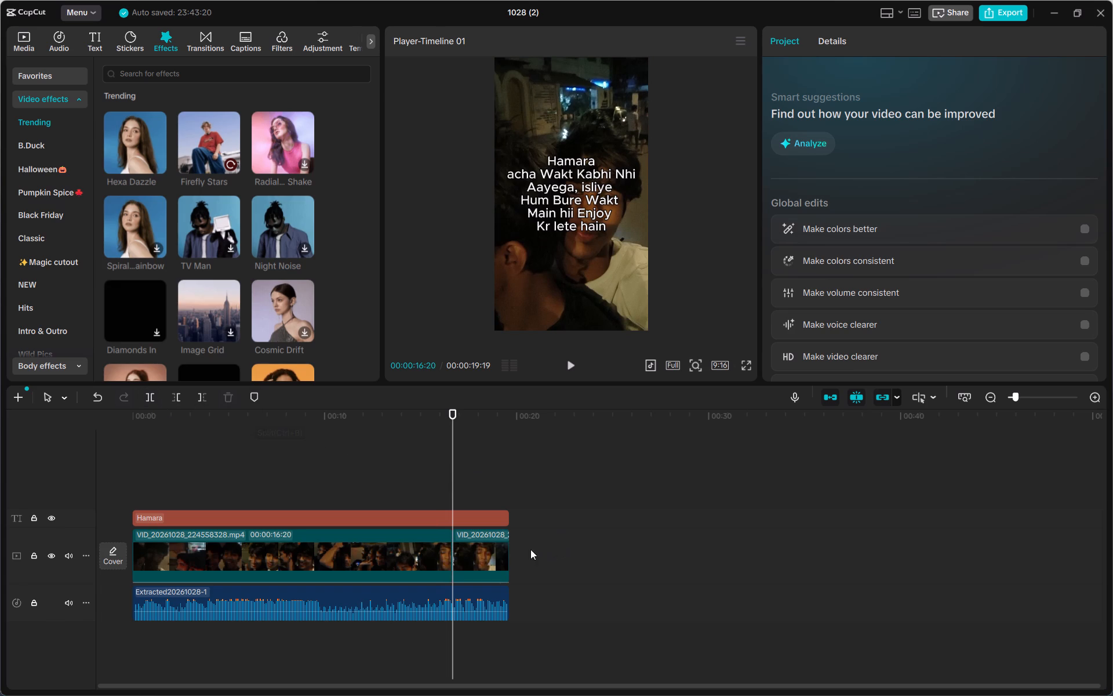
click(497, 546)
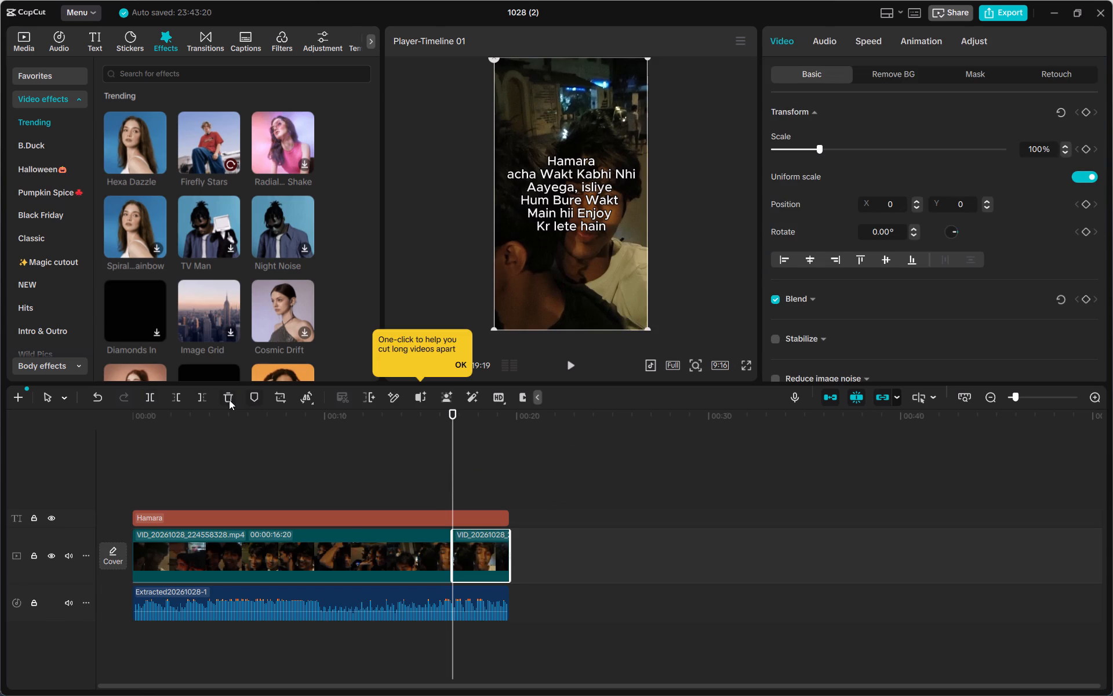
click(229, 400)
Split the Hamara text clip at 00:00:16:20, where the video ends, and delete the part after the split.
click(473, 517)
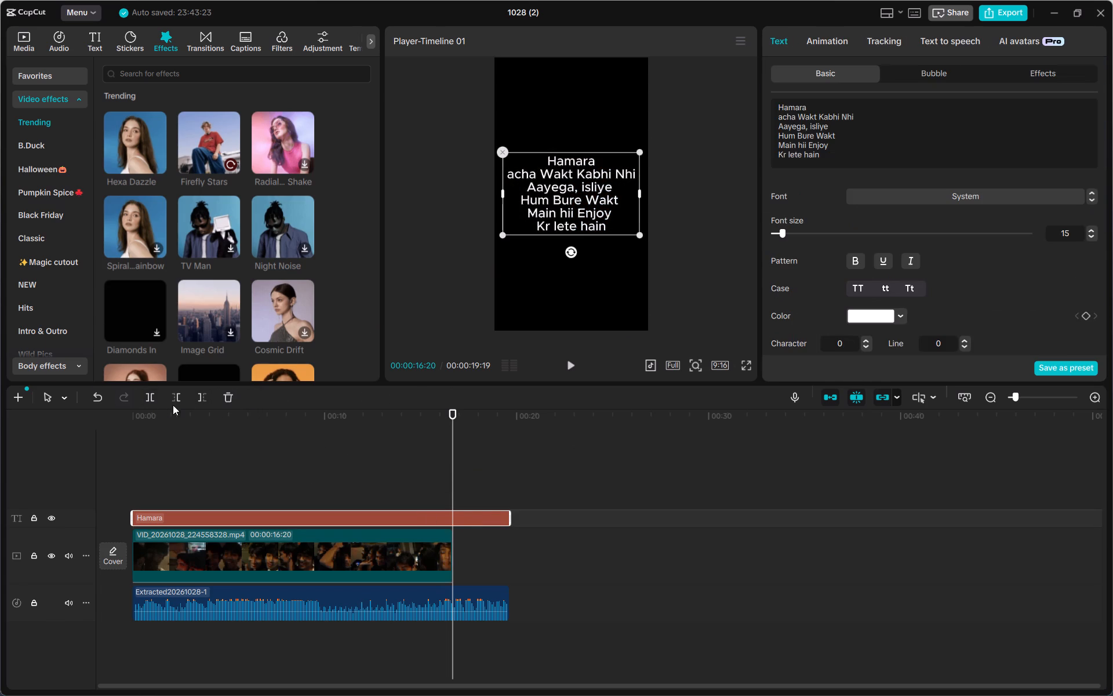
click(154, 397)
click(232, 397)
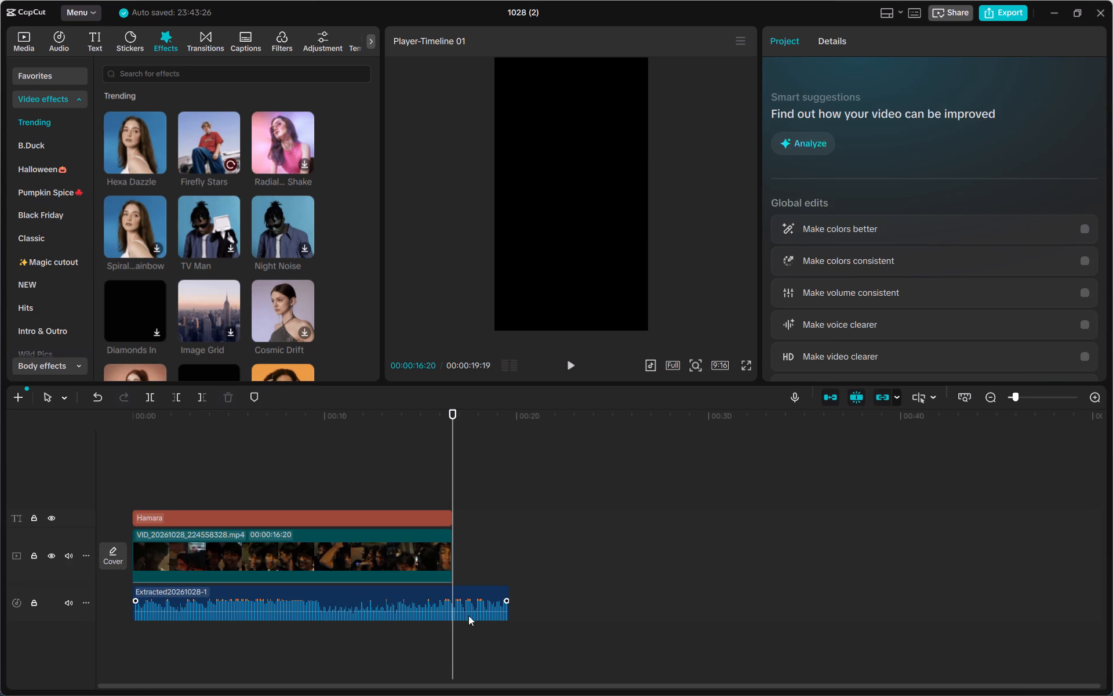
Split the extracted audio at 00:00:16:20 and delete the part after the split.
click(471, 606)
click(150, 396)
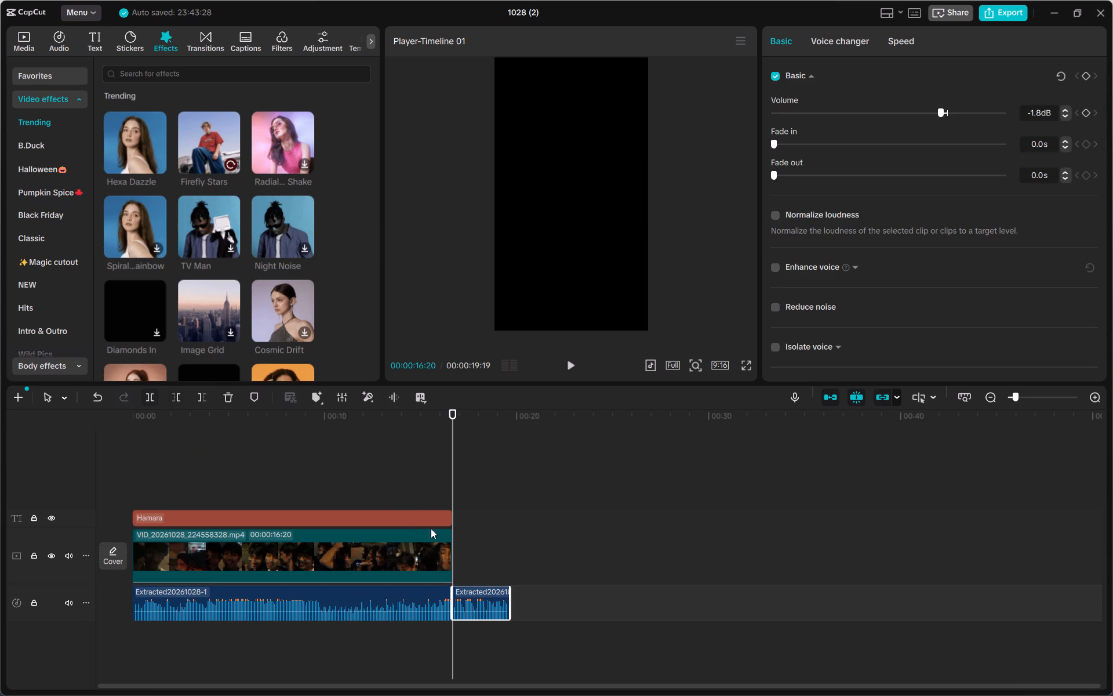
click(231, 395)
Play the shortened video from the beginning to its end at 00:00:16:20.
click(373, 481)
drag(369, 481, 131, 479)
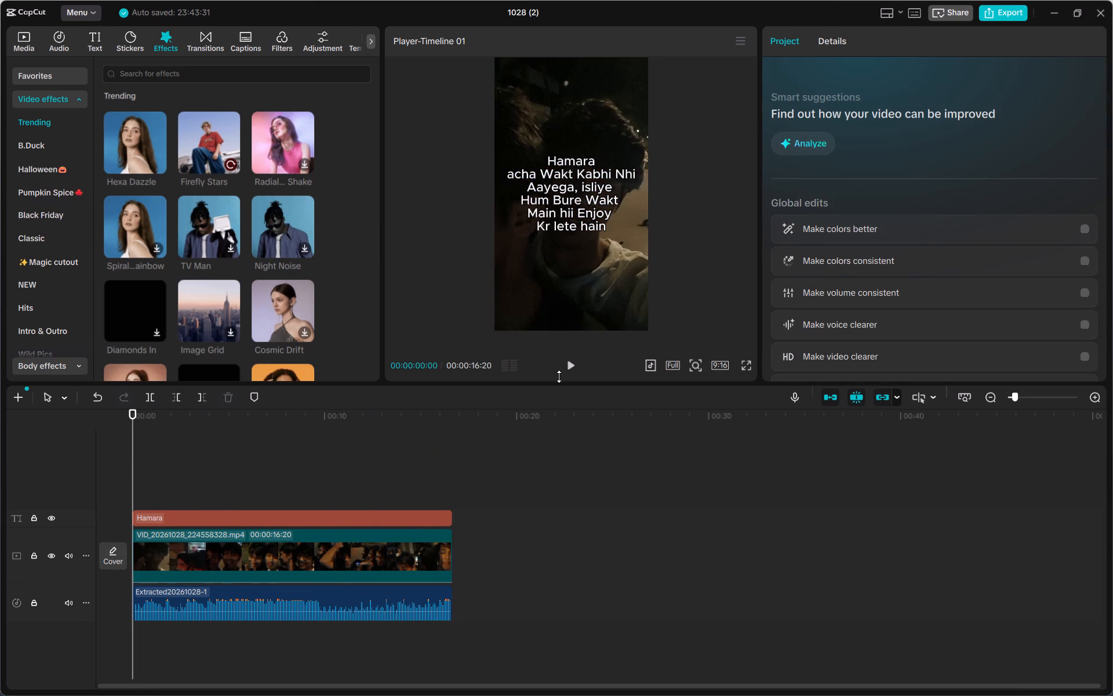
click(571, 372)
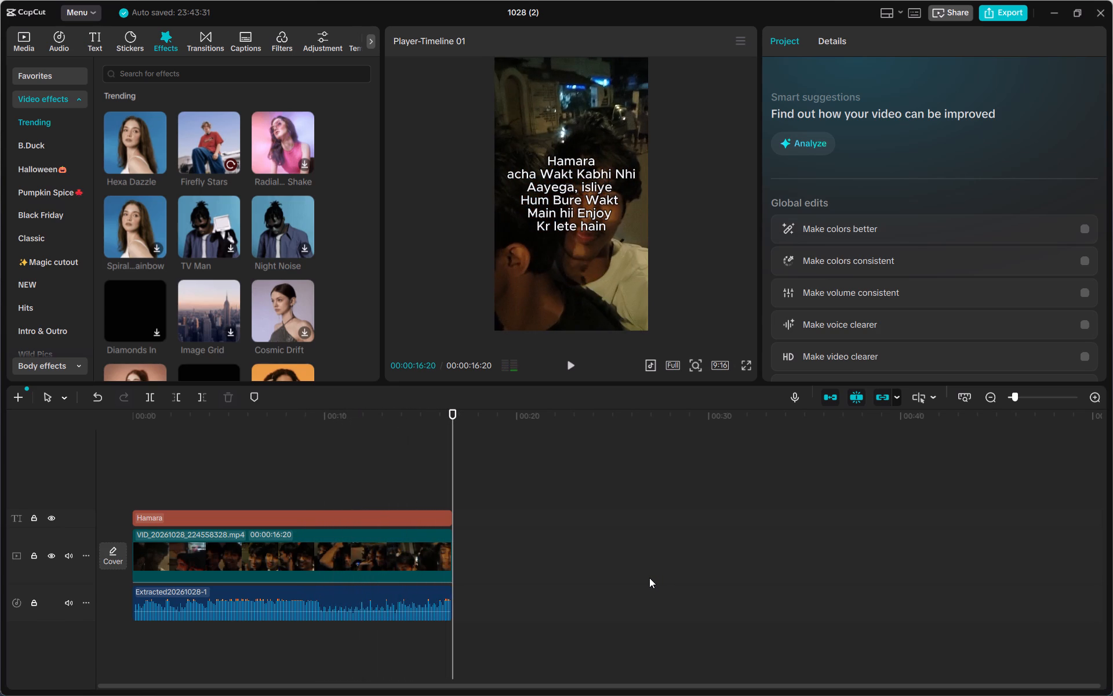
Preview the last seconds, split the video clip at 00:00:16:05 and delete the part after the split.
click(439, 494)
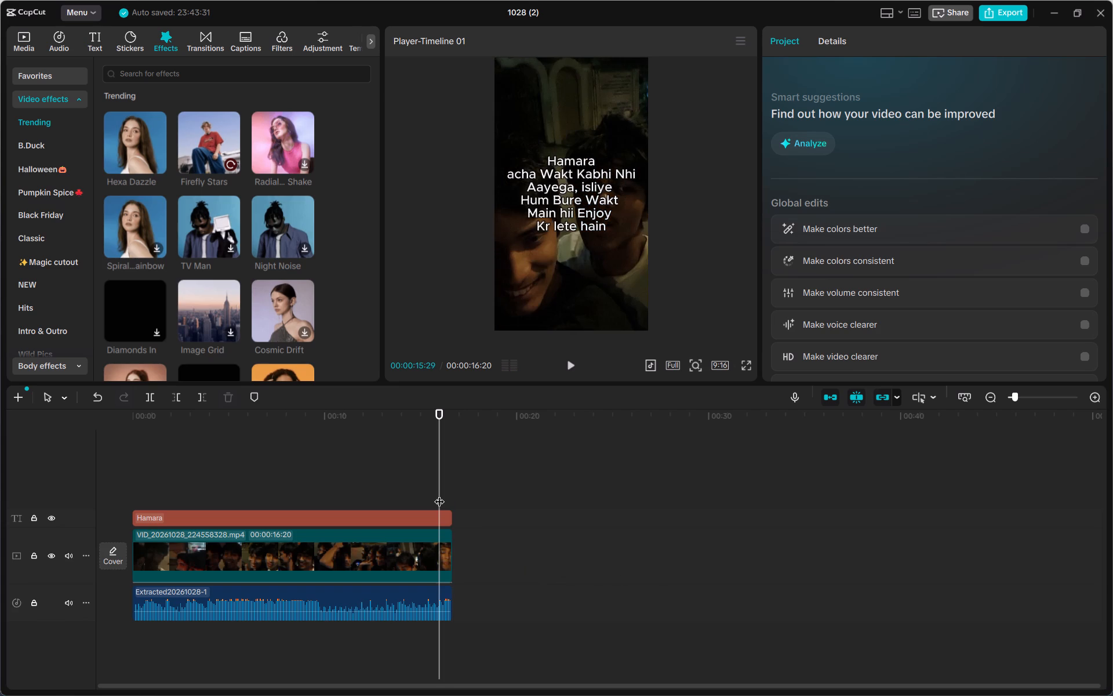
click(434, 487)
drag(434, 487, 427, 487)
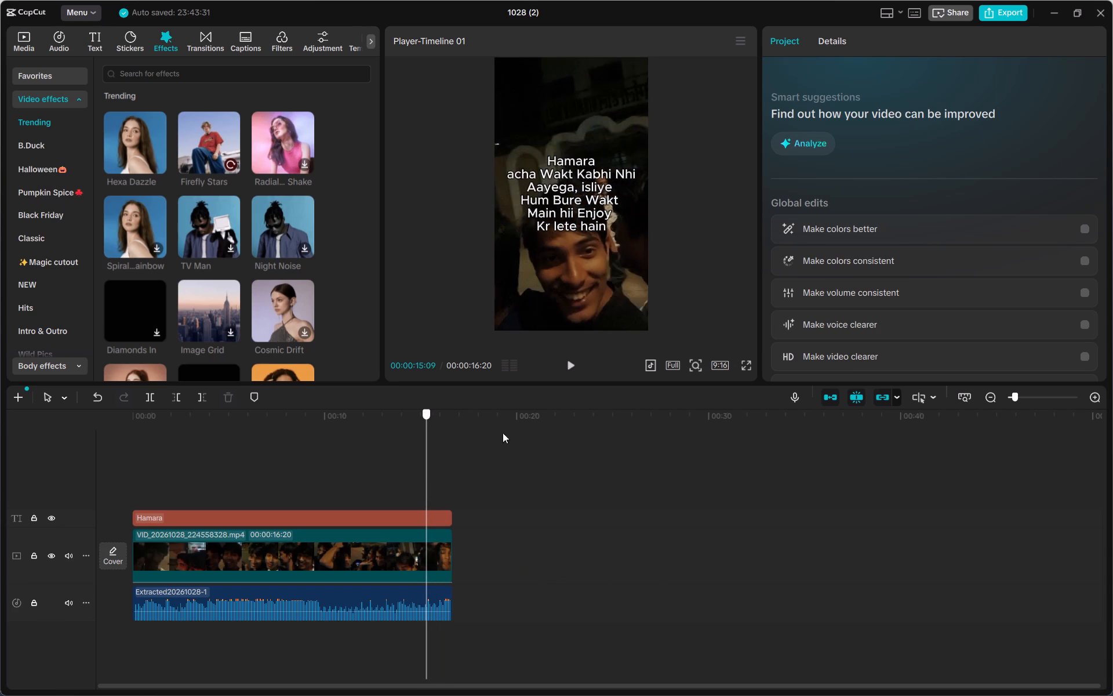
click(567, 369)
click(567, 369)
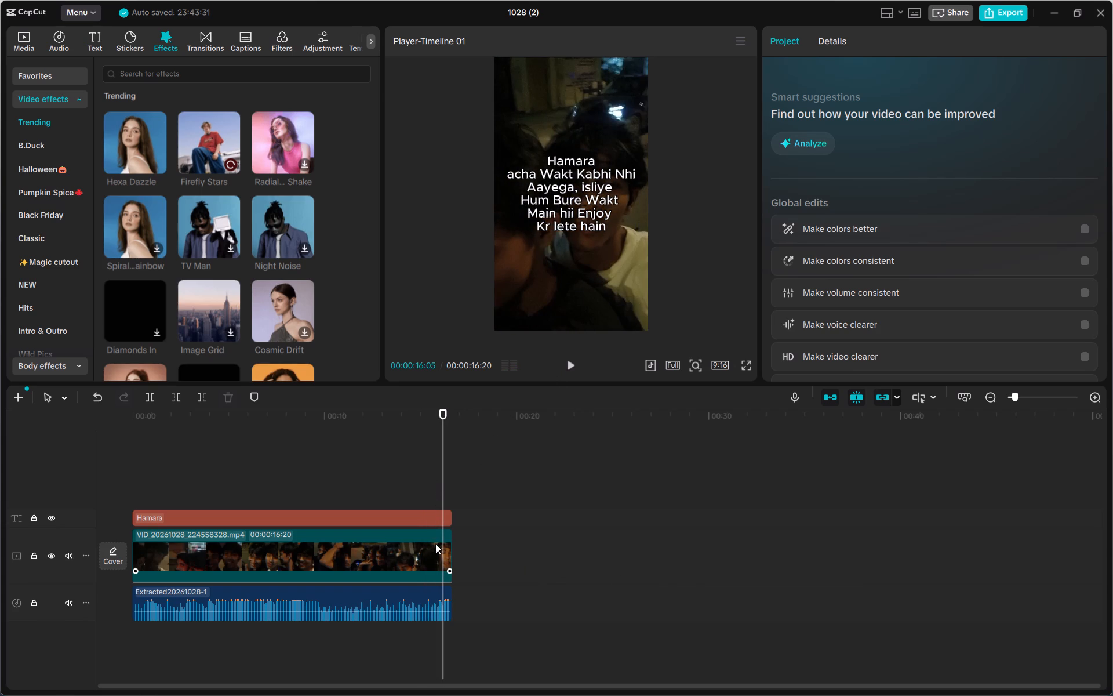
click(150, 400)
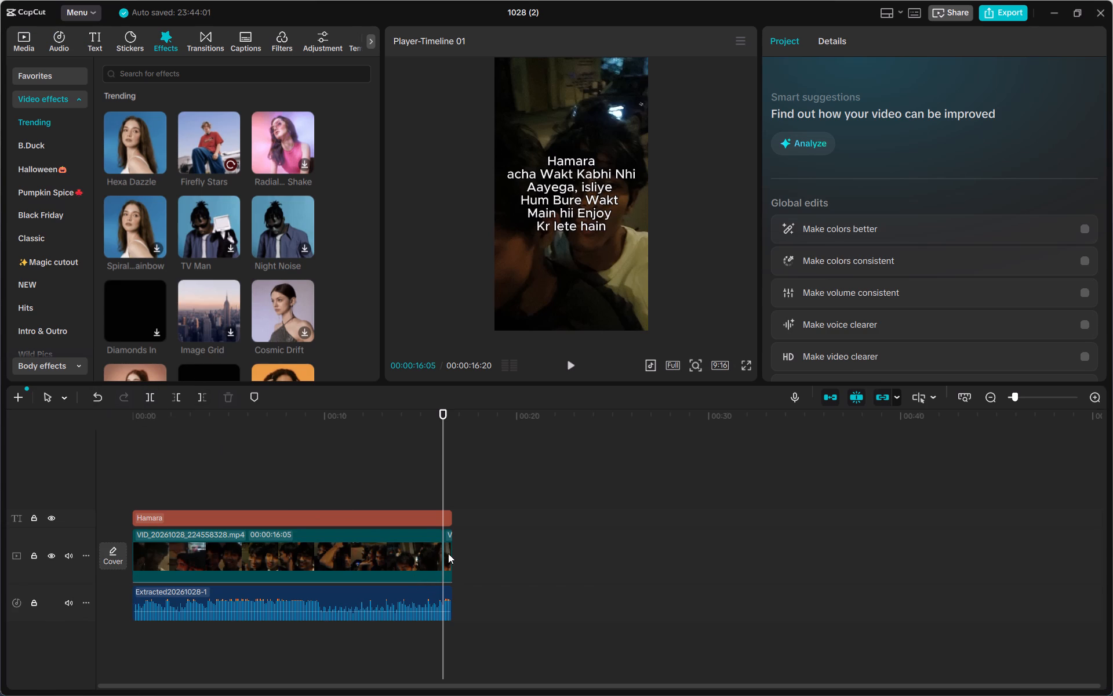
click(449, 554)
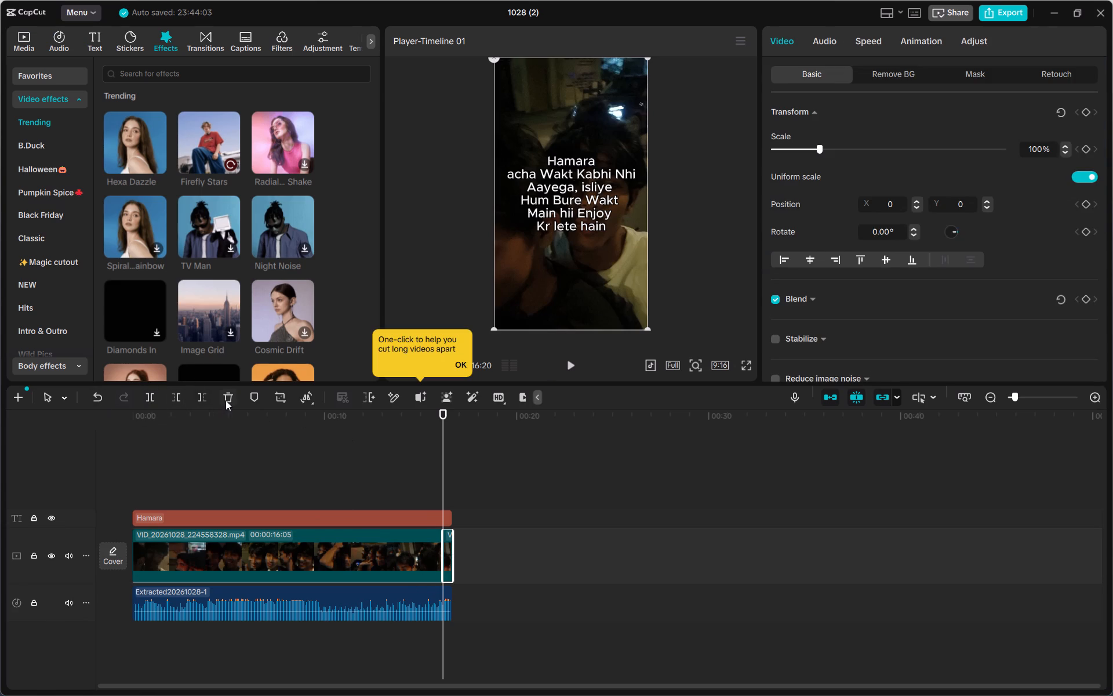
click(225, 400)
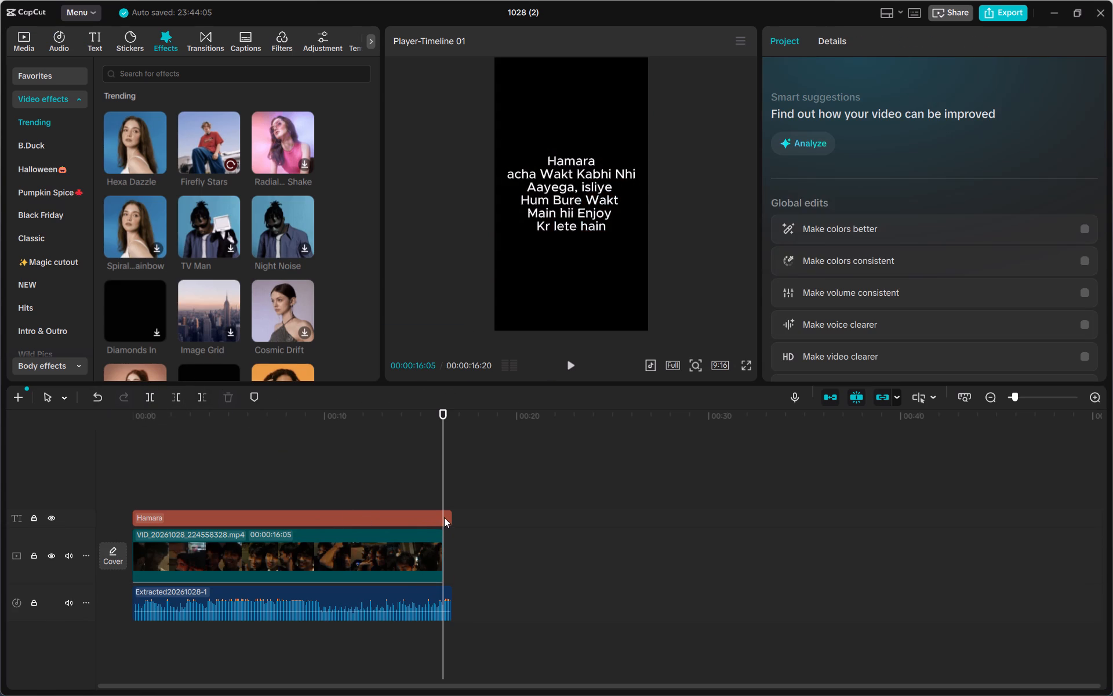
Split the Hamara text clip at 00:00:16:05, where the video ends, and delete the part after the split.
click(444, 517)
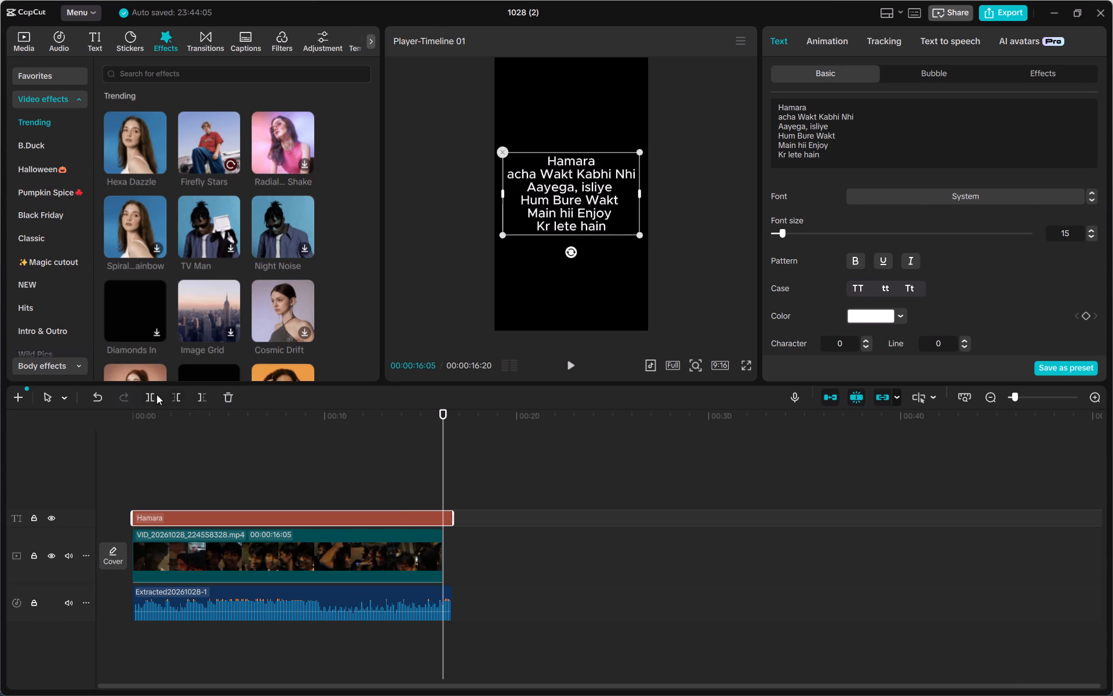
click(149, 394)
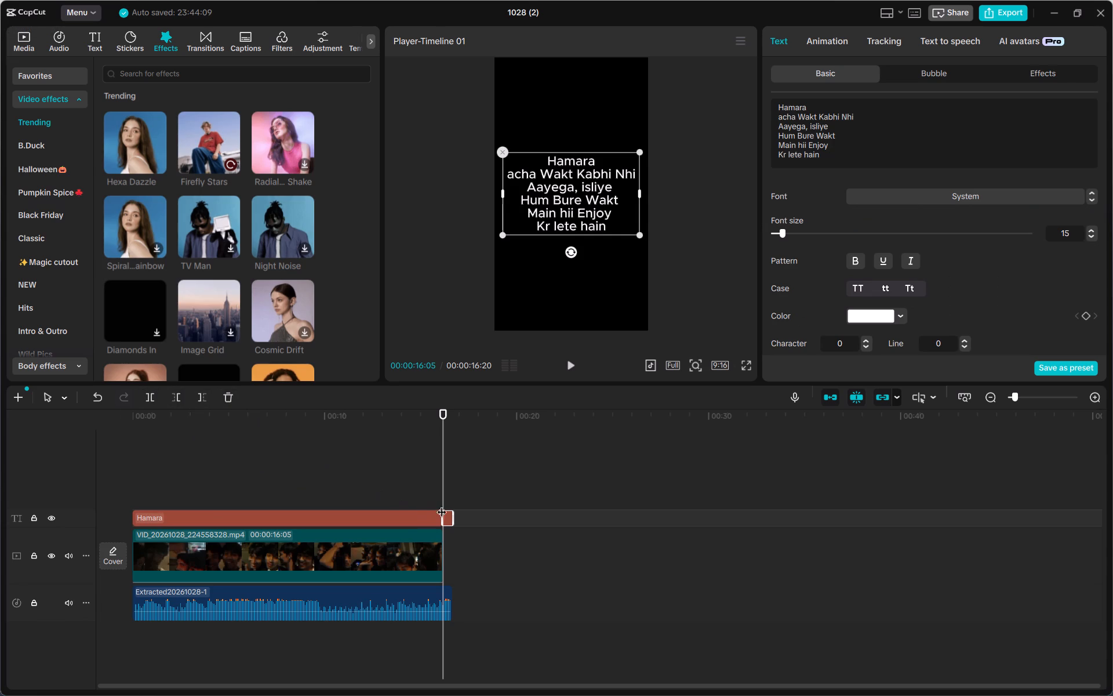
click(451, 493)
click(445, 509)
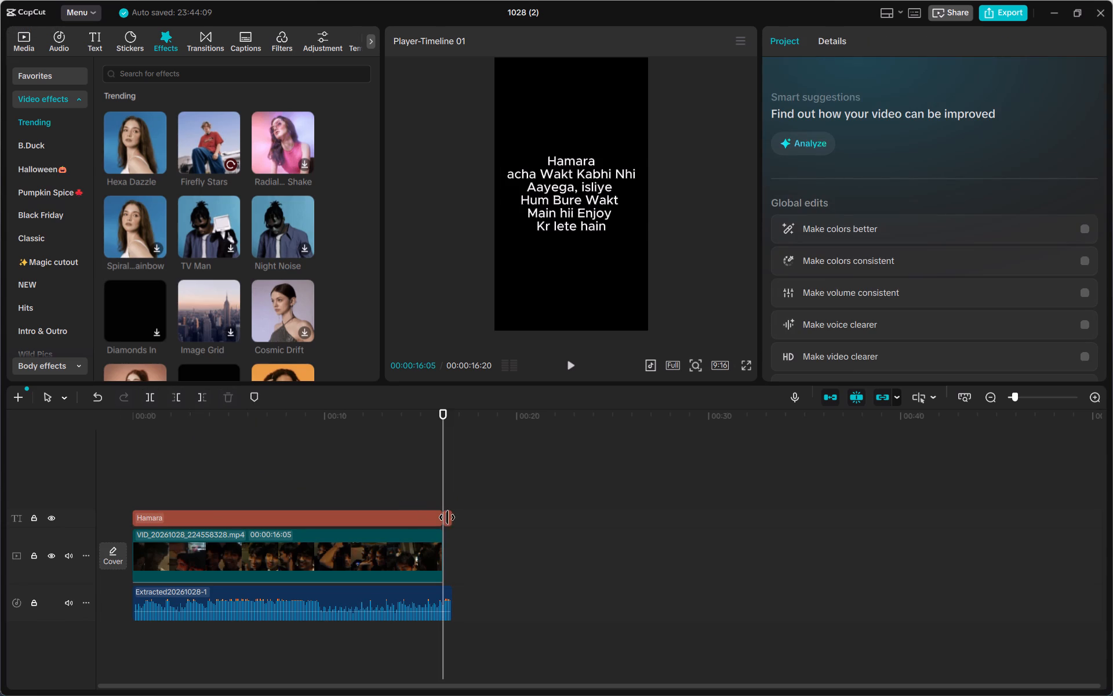
click(447, 517)
click(231, 399)
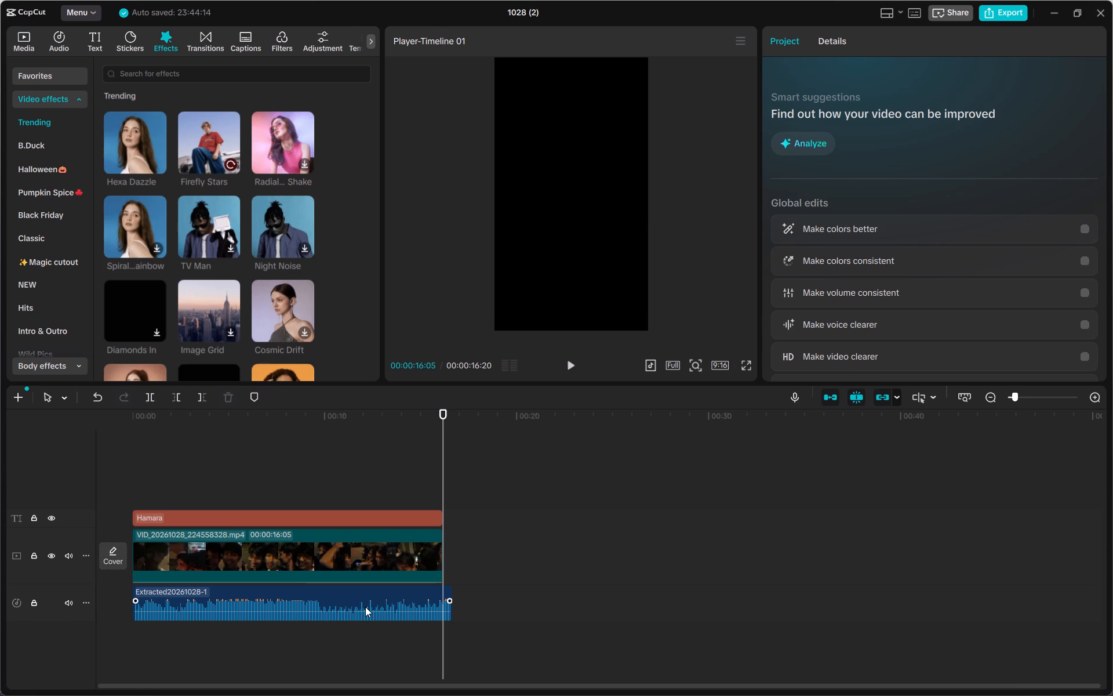
Split the extracted audio at 00:00:16:05 and delete the part after the split.
click(384, 610)
click(148, 395)
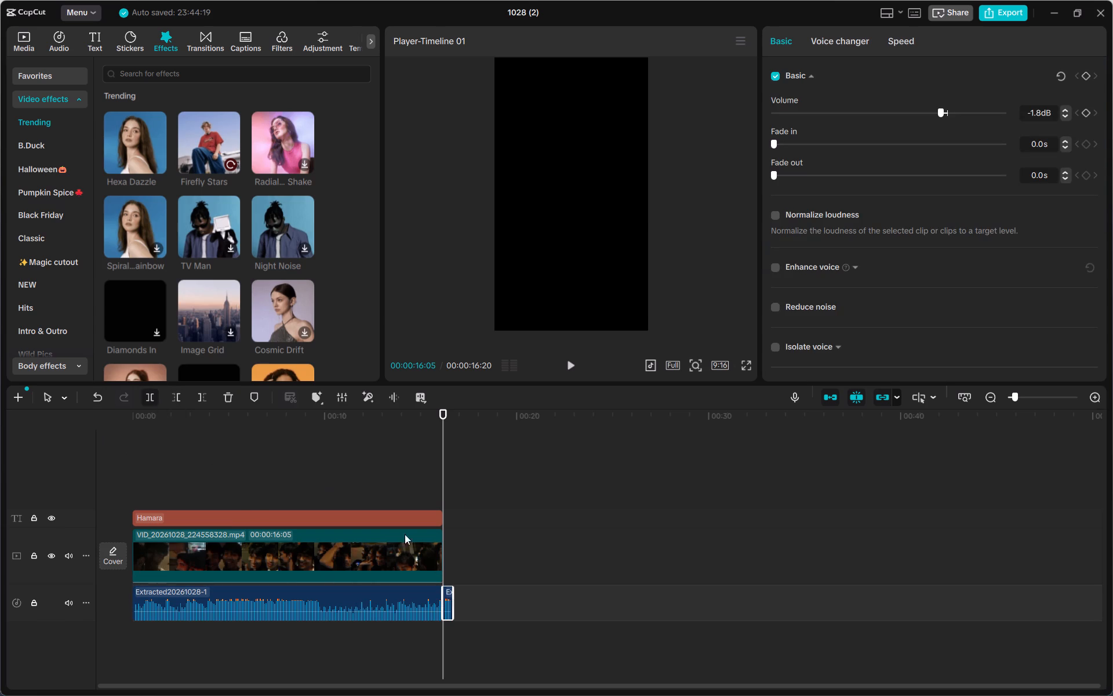
click(450, 606)
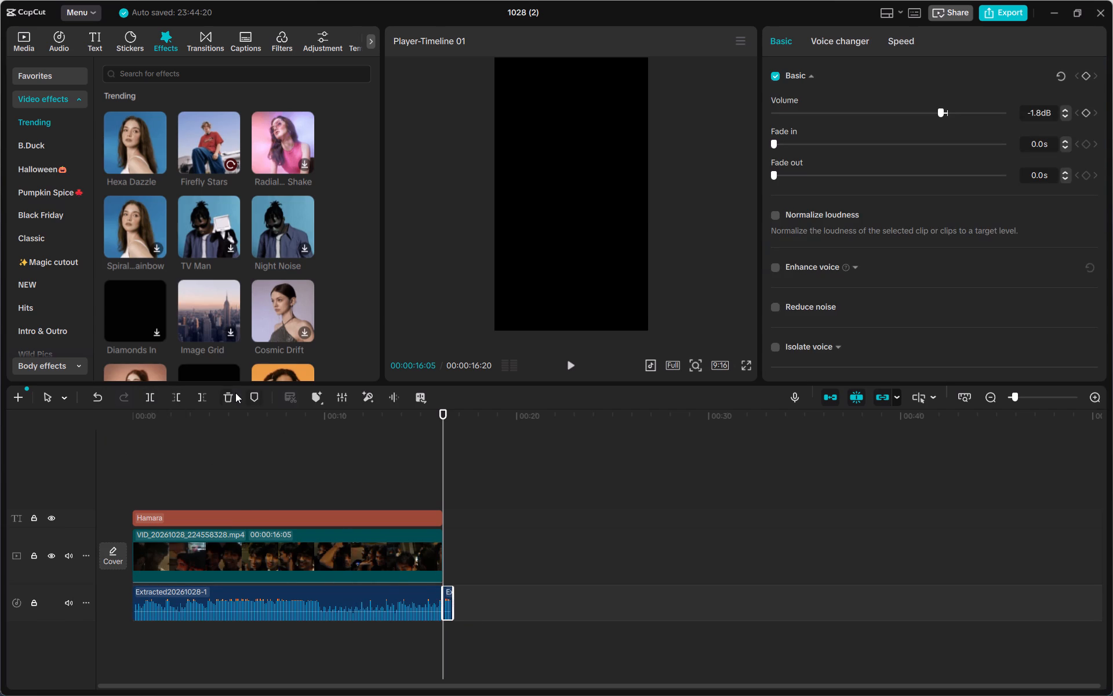
click(234, 393)
Review the end of the trimmed video up to 00:00:16:05 and return the playhead to 00:00:00:00.
click(374, 485)
drag(374, 485, 419, 499)
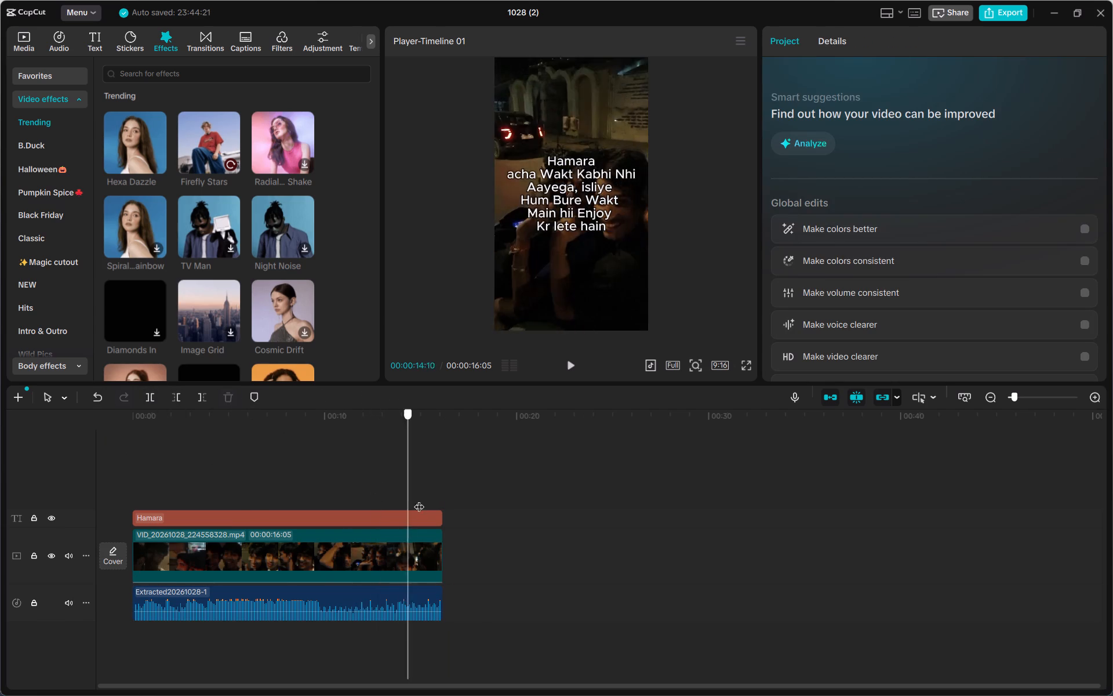
drag(419, 499, 421, 512)
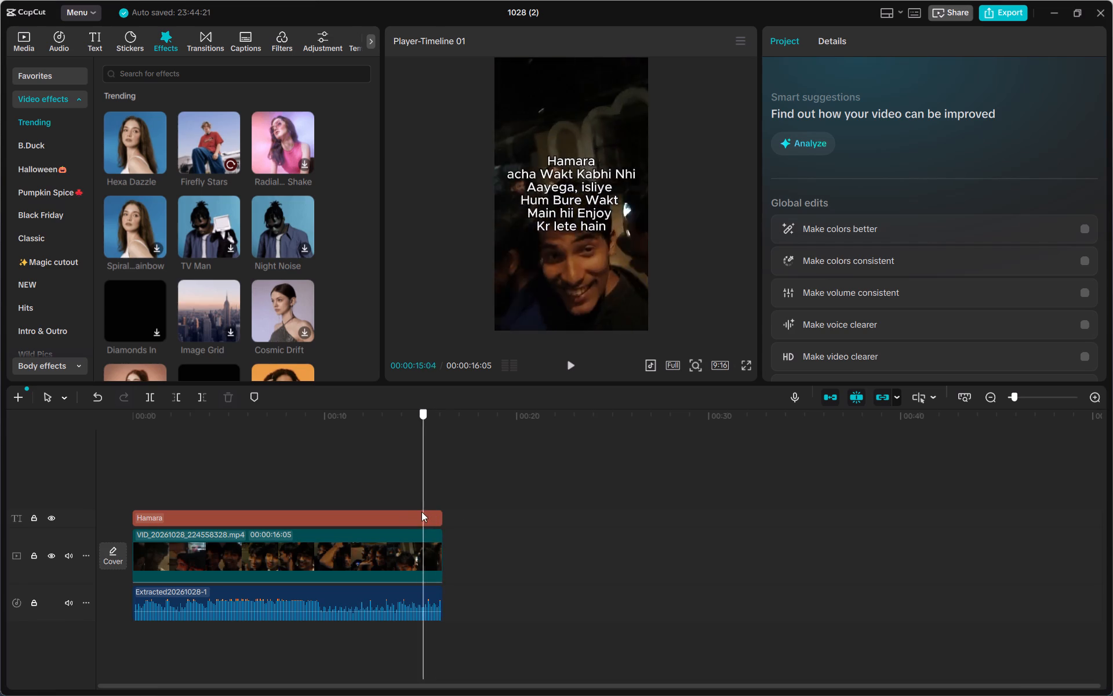
drag(421, 512, 405, 512)
click(572, 370)
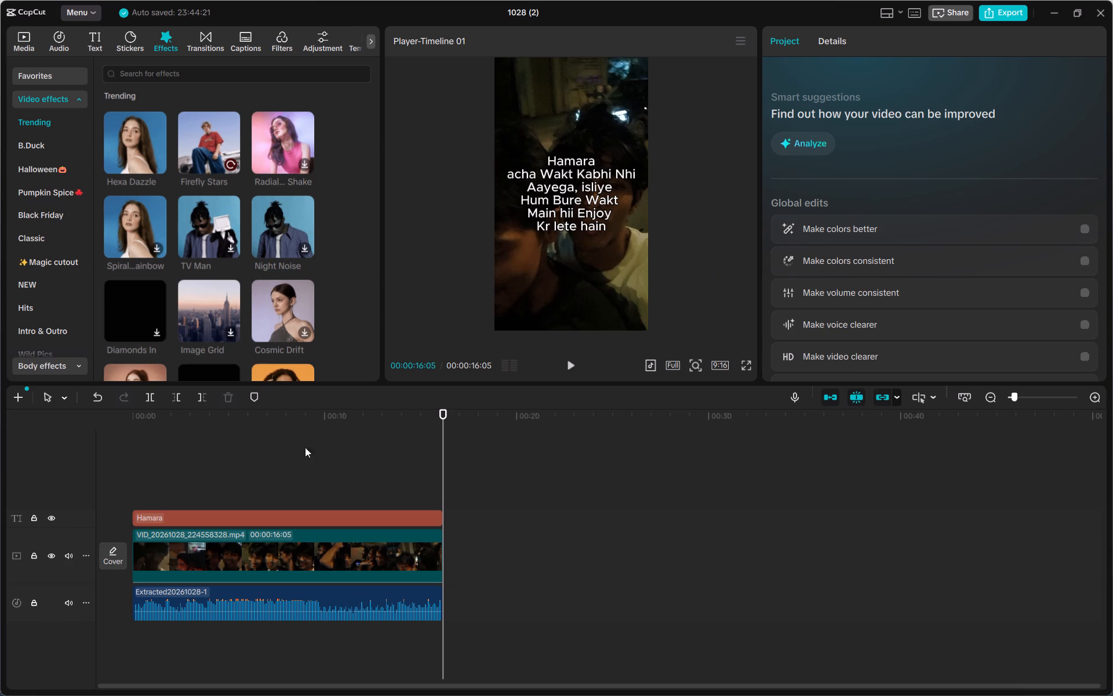
click(253, 480)
drag(251, 480, 82, 458)
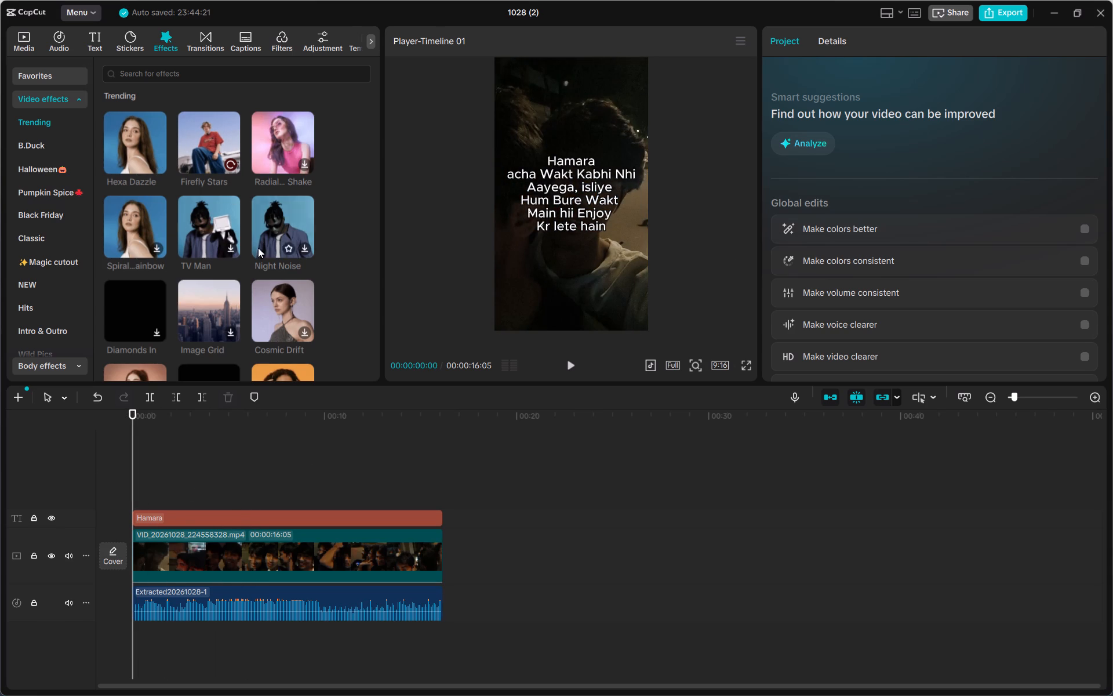
Browse the Trending, B.Duck and Hits categories of video effects.
scroll(245, 251, down, 2)
scroll(185, 251, down, 3)
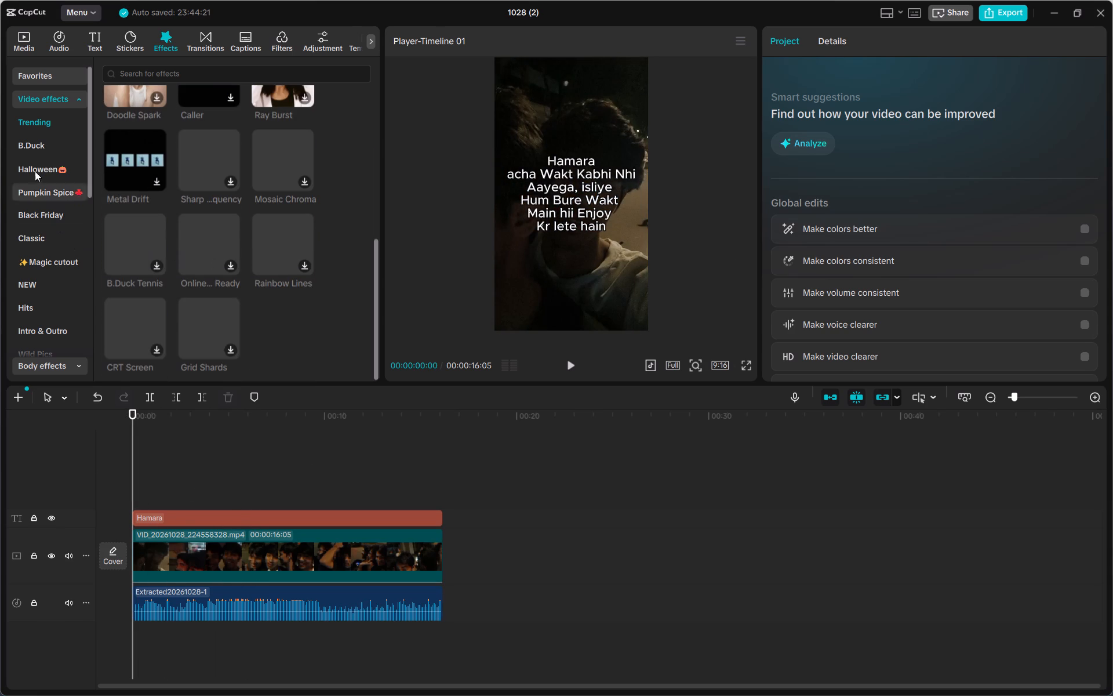
click(42, 144)
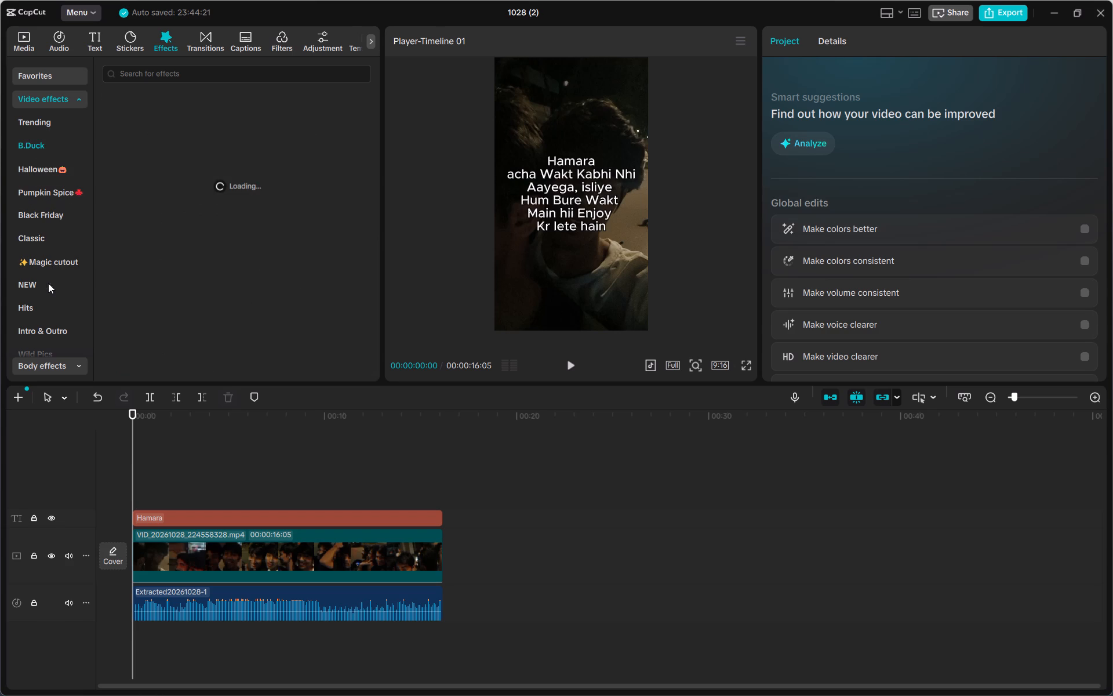
click(45, 304)
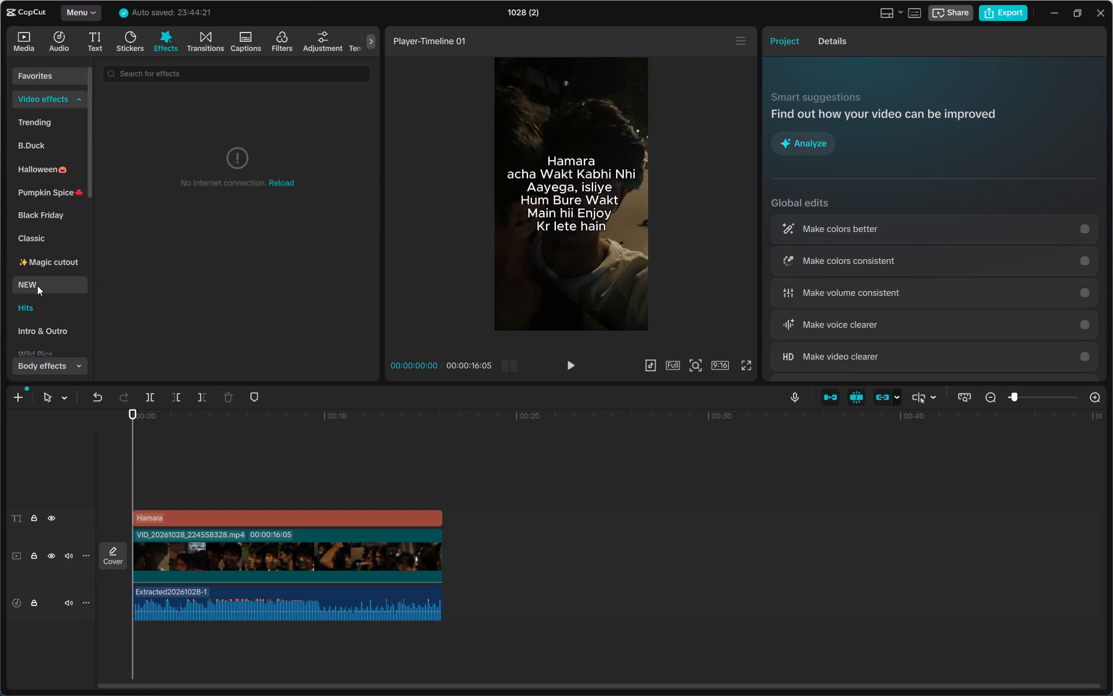
click(40, 308)
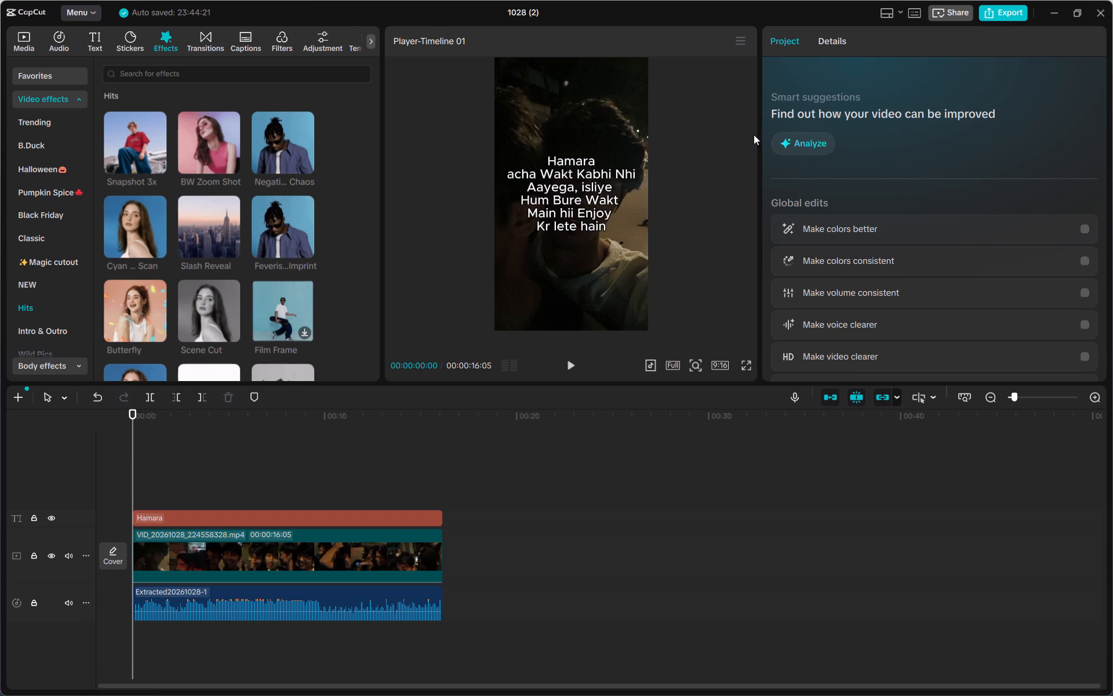
Start exporting the 1028 (2) video and choose the Downloads folder as the export location.
click(1003, 14)
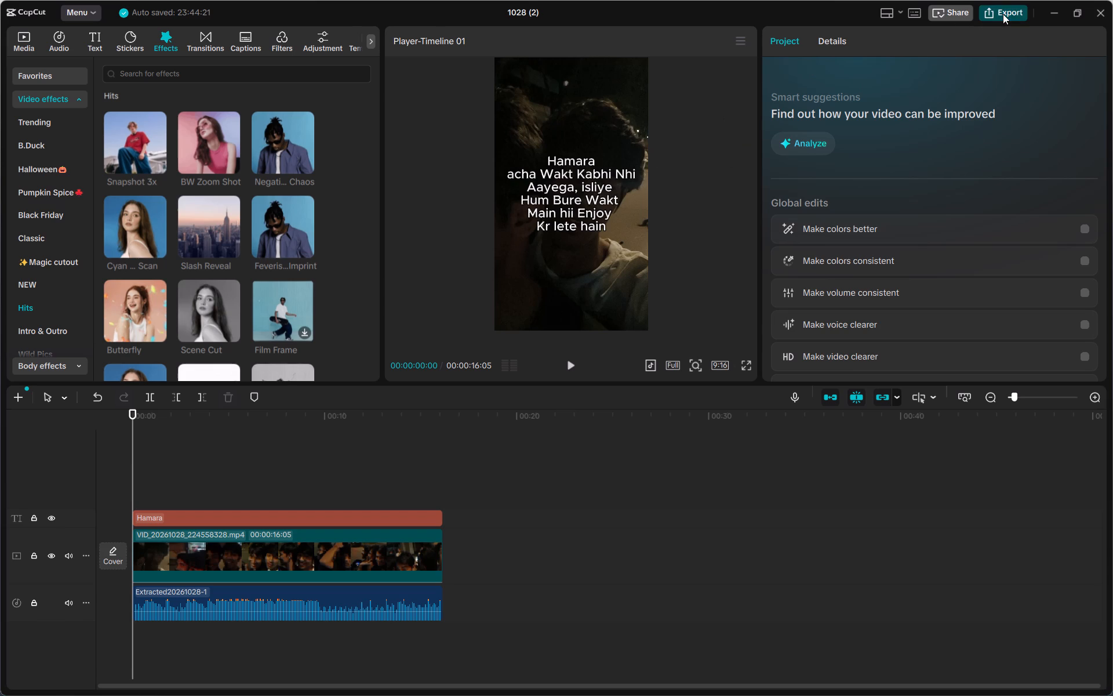
scroll(680, 354, down, 1)
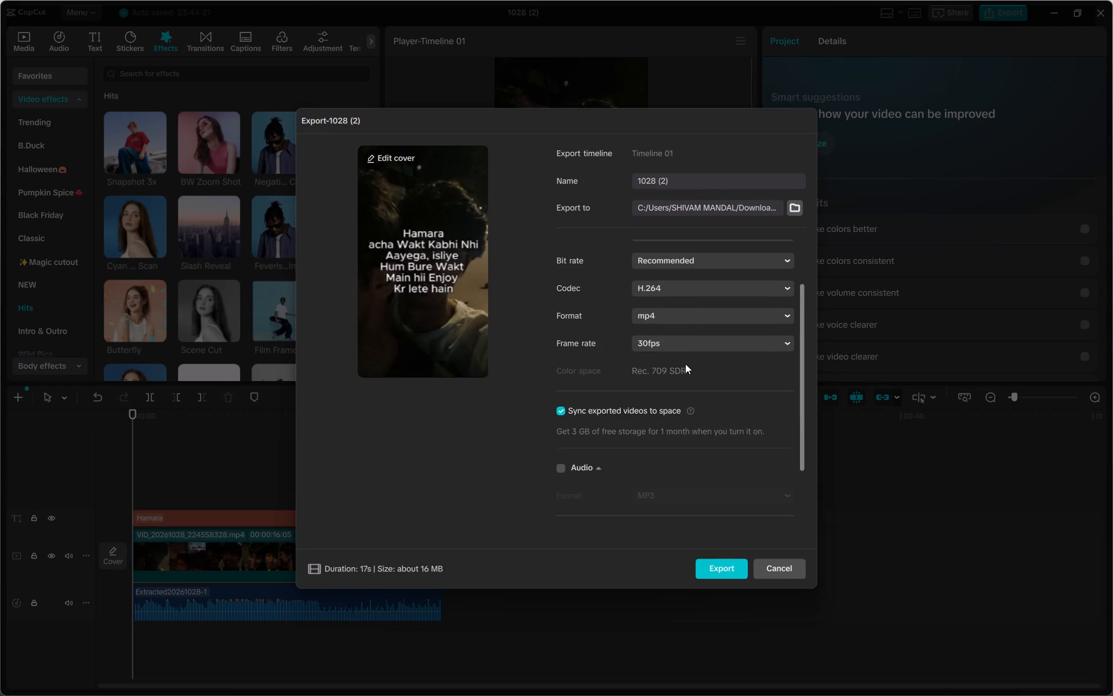
scroll(690, 359, up, 2)
click(793, 204)
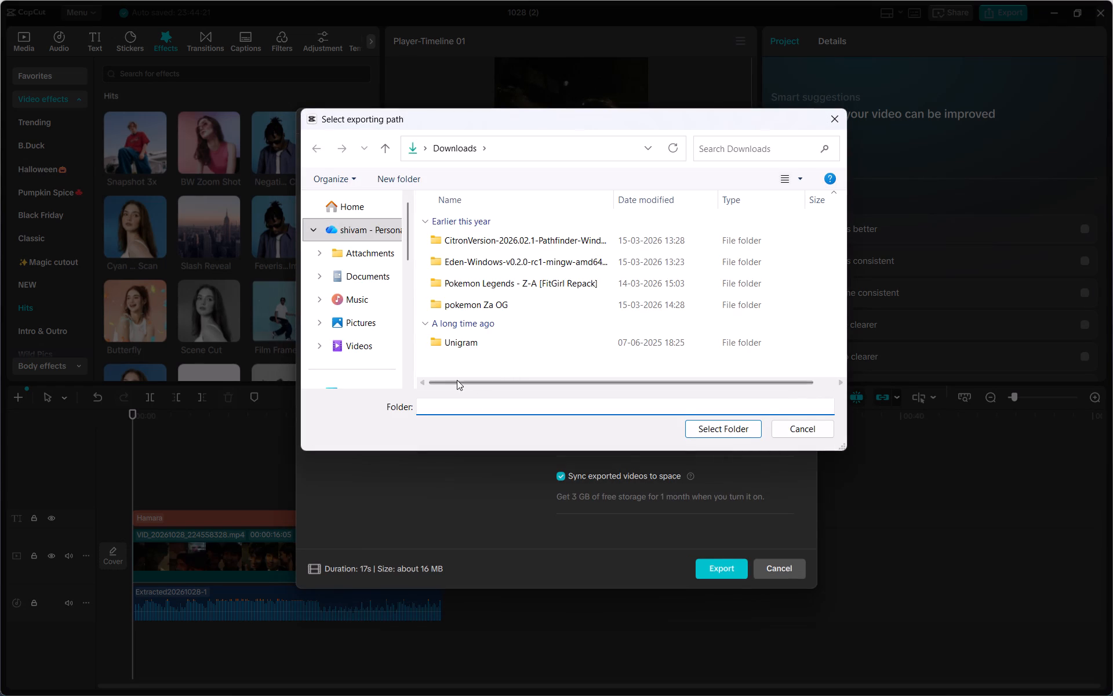
scroll(359, 339, down, 1)
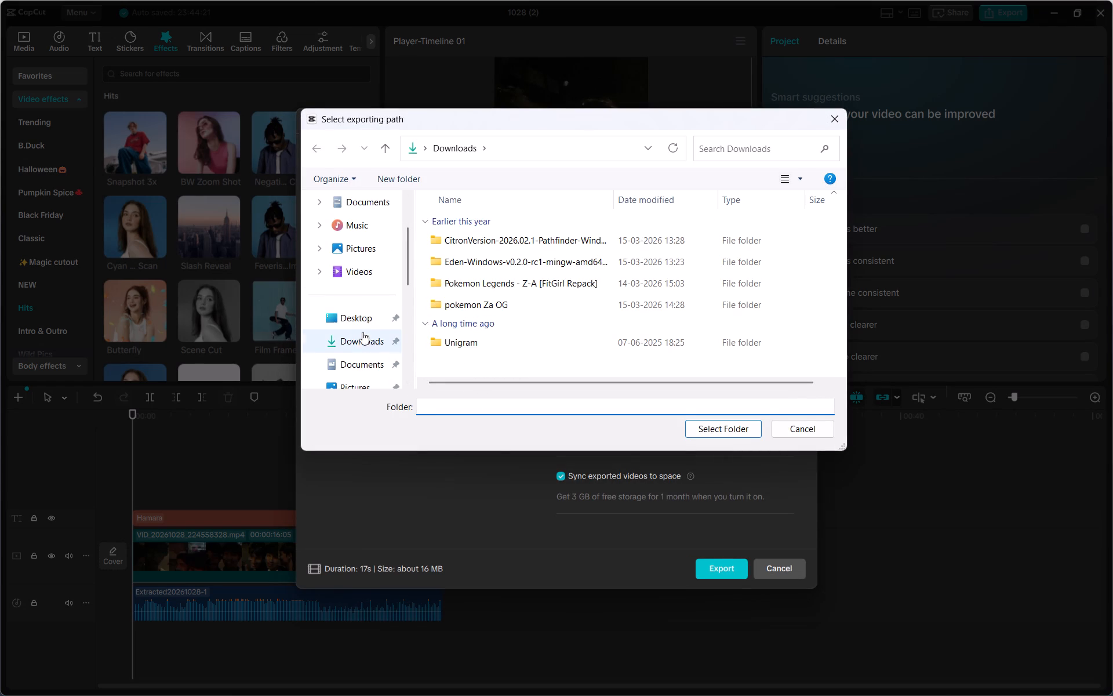
click(363, 336)
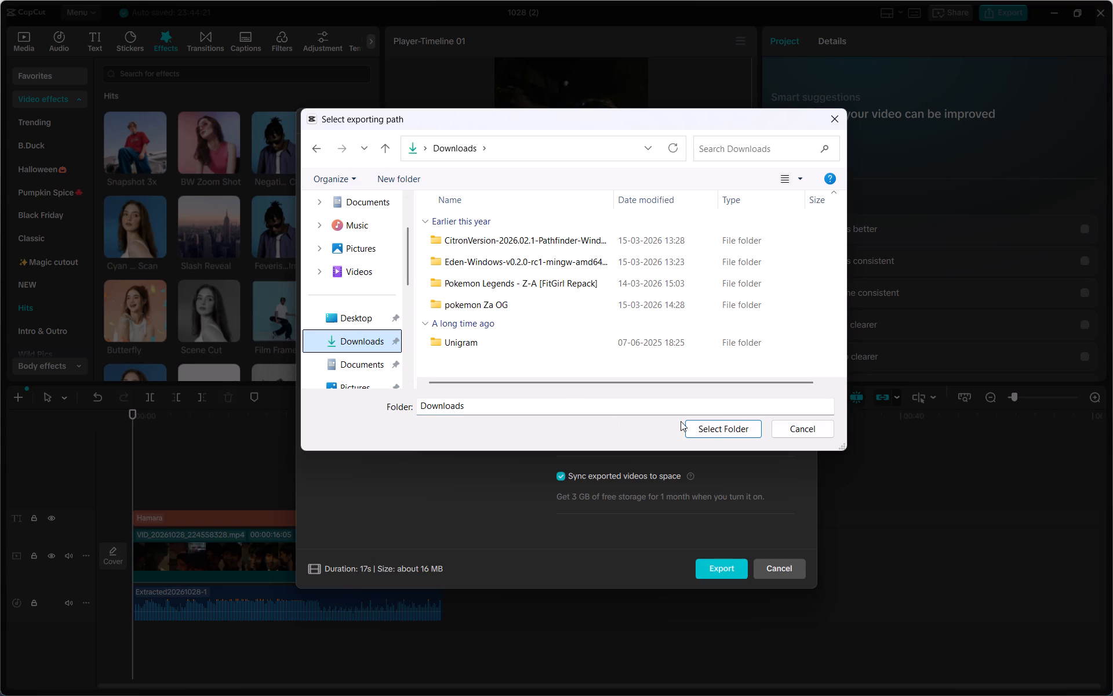
click(712, 432)
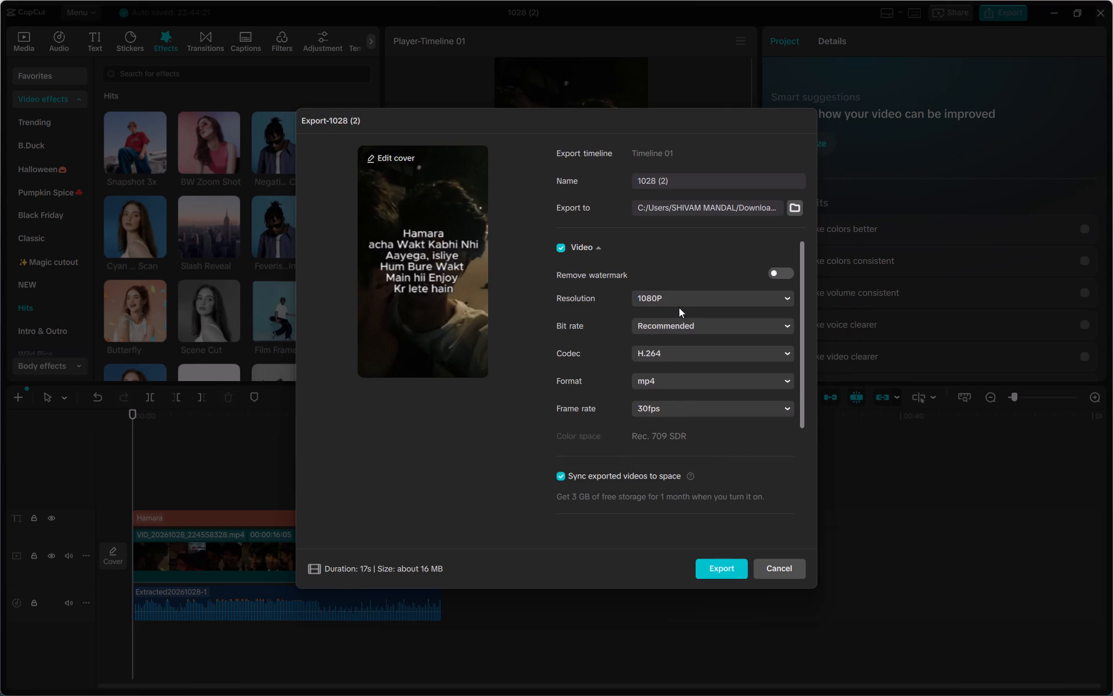
Set the export frame rate to 120fps.
scroll(710, 346, down, 1)
click(710, 348)
scroll(693, 444, down, 4)
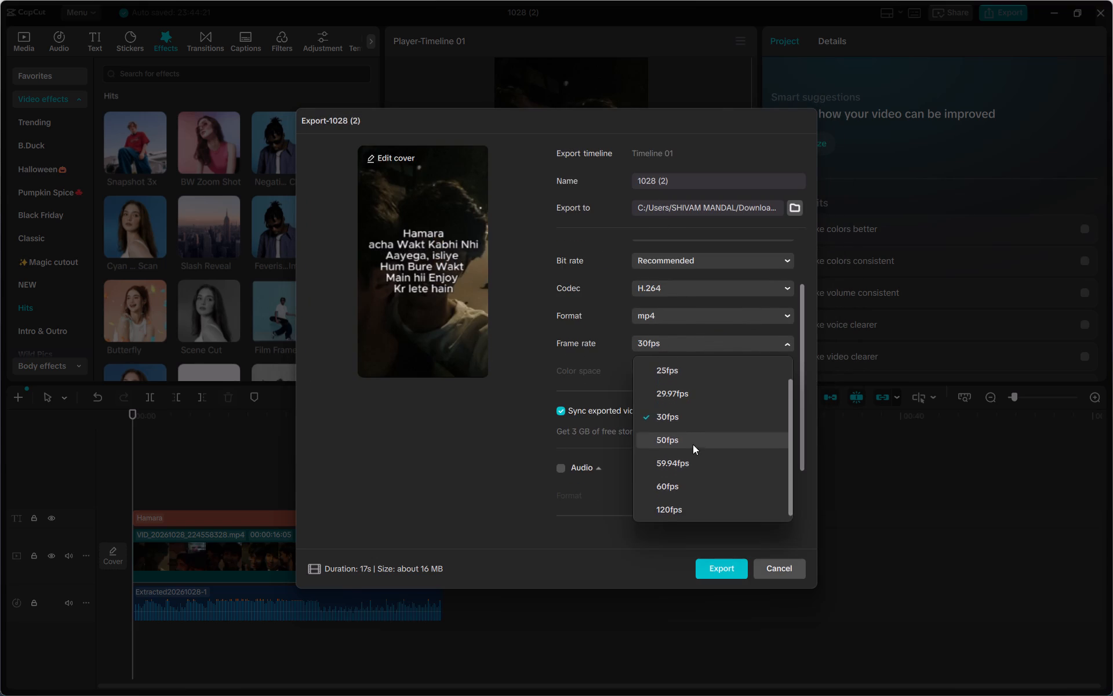
scroll(693, 479, down, 3)
click(694, 512)
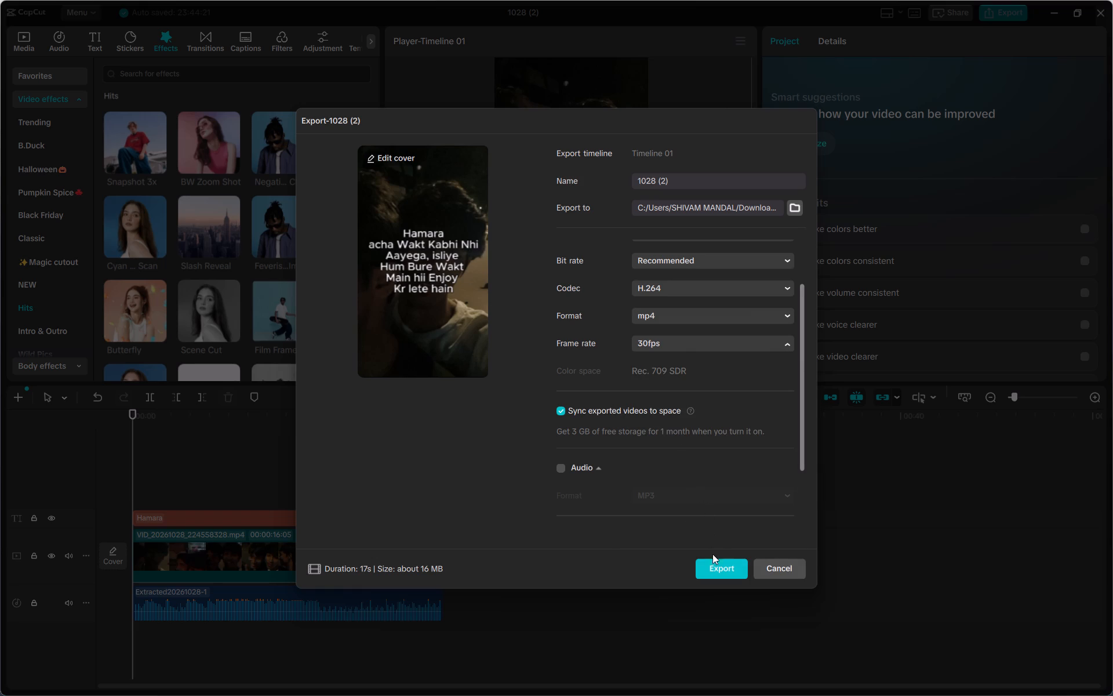
Export the video and close the export window without sharing it.
click(715, 565)
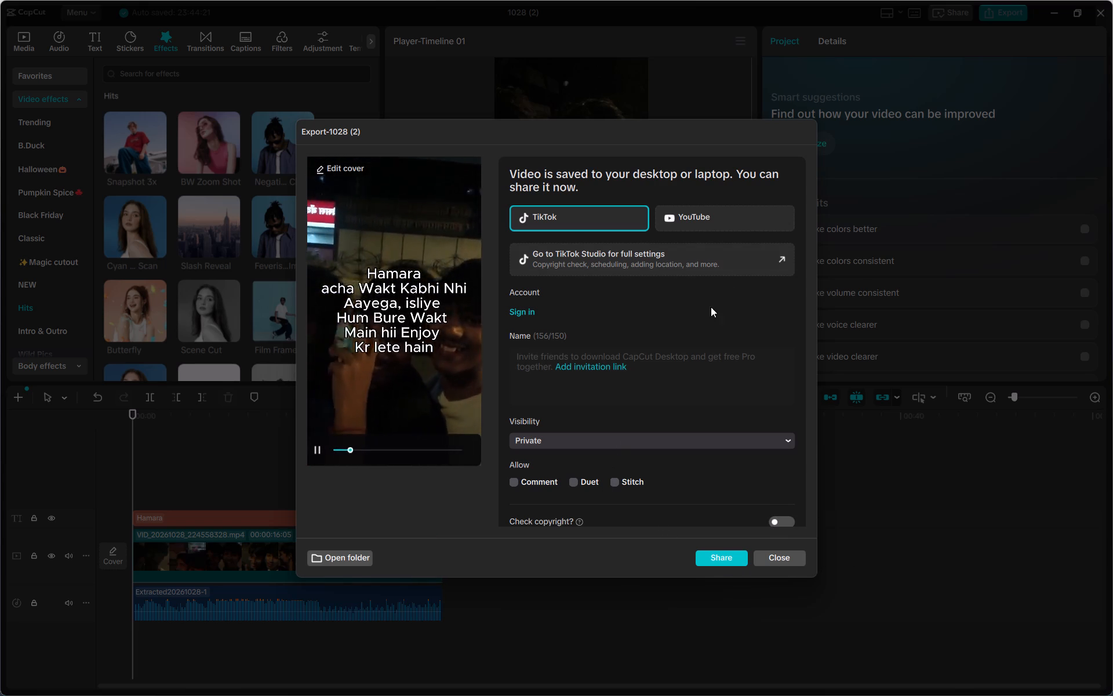
click(923, 115)
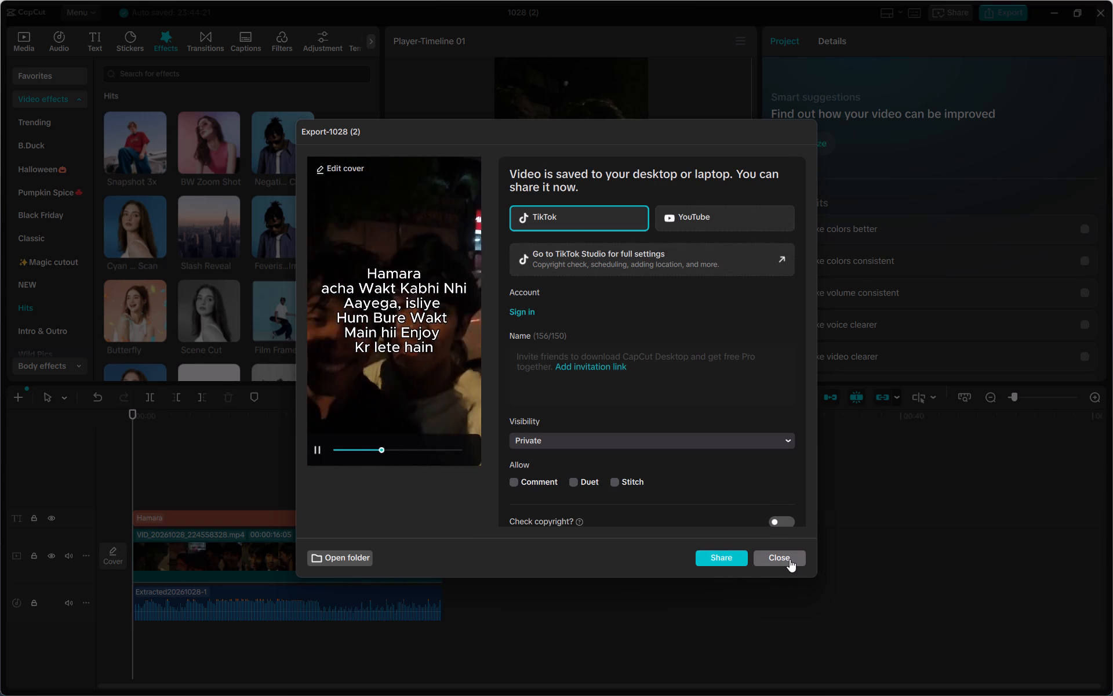
click(788, 559)
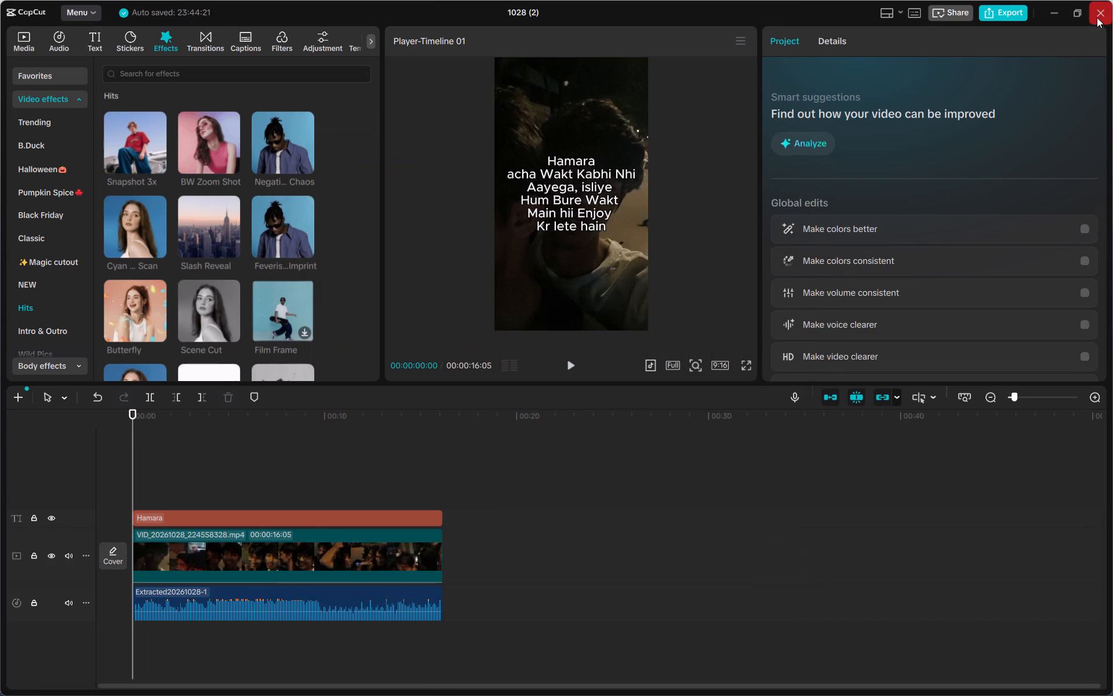